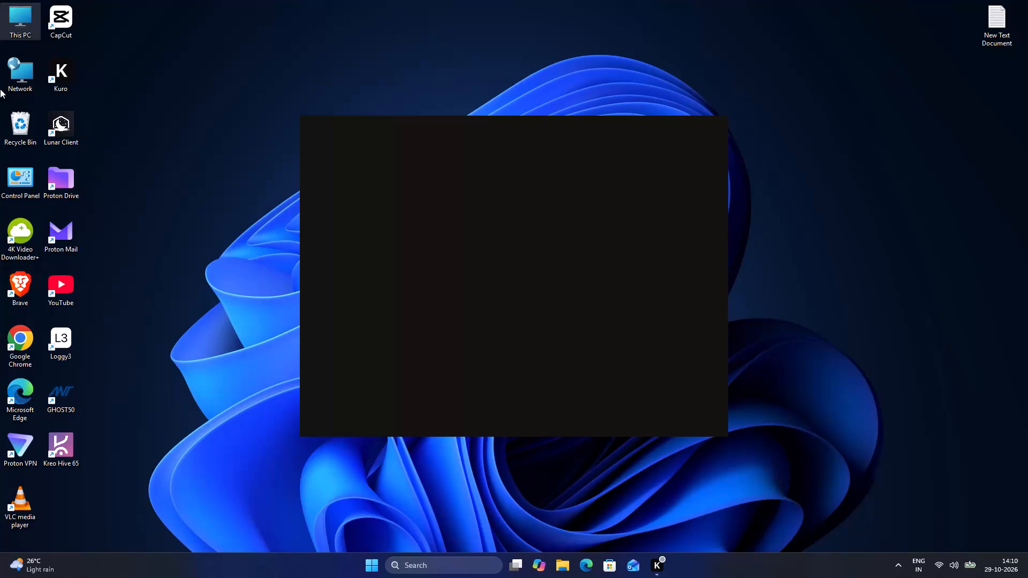
Open Proton VPN from the desktop.
{"action": "double_click", "coordinate": [29, 447]}
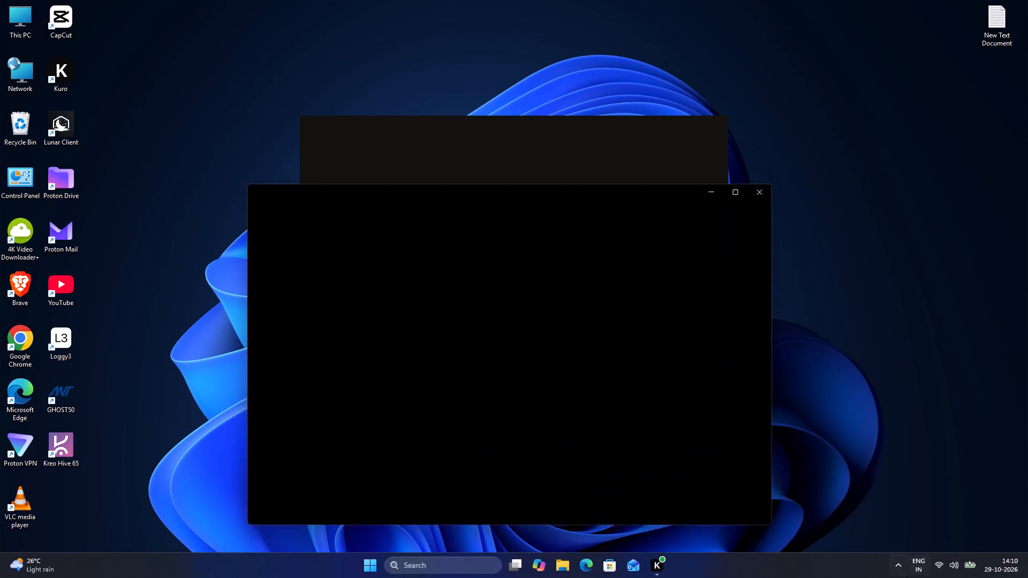
{"action": "left_click", "coordinate": [906, 577]}
{"action": "left_click", "coordinate": [906, 576]}
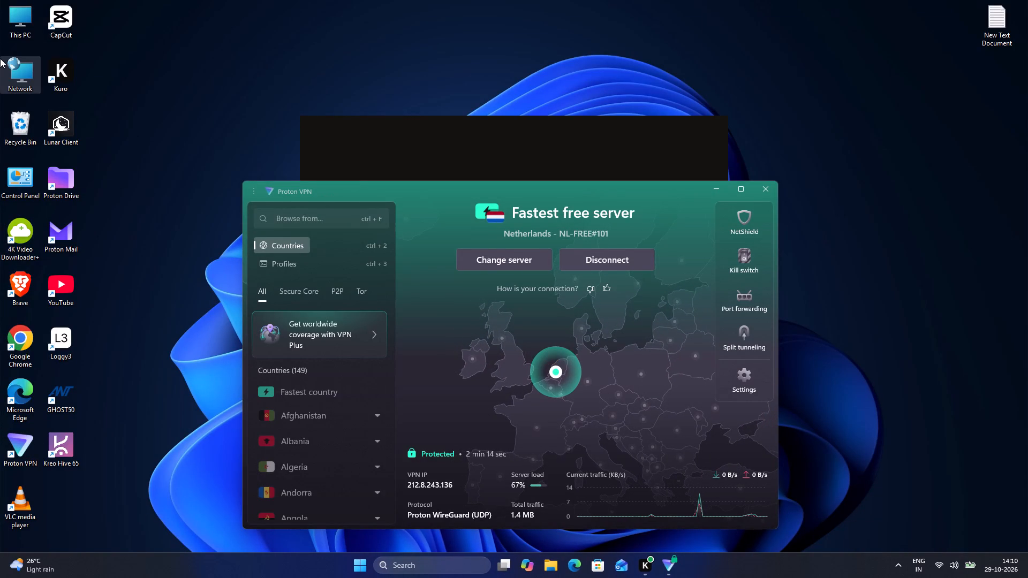
Launch the CapCut video editor from the desktop.
{"action": "double_click", "coordinate": [48, 17]}
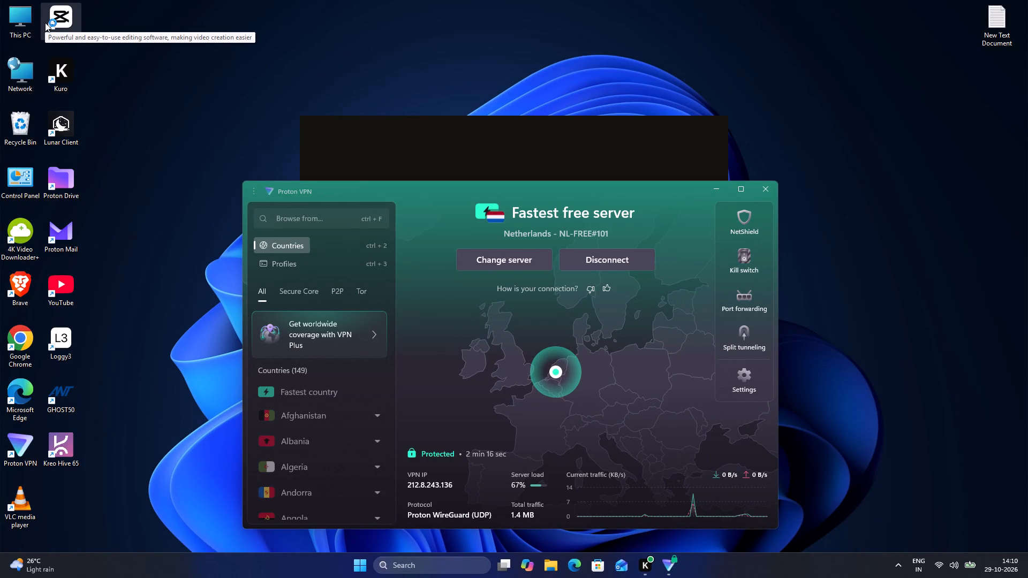
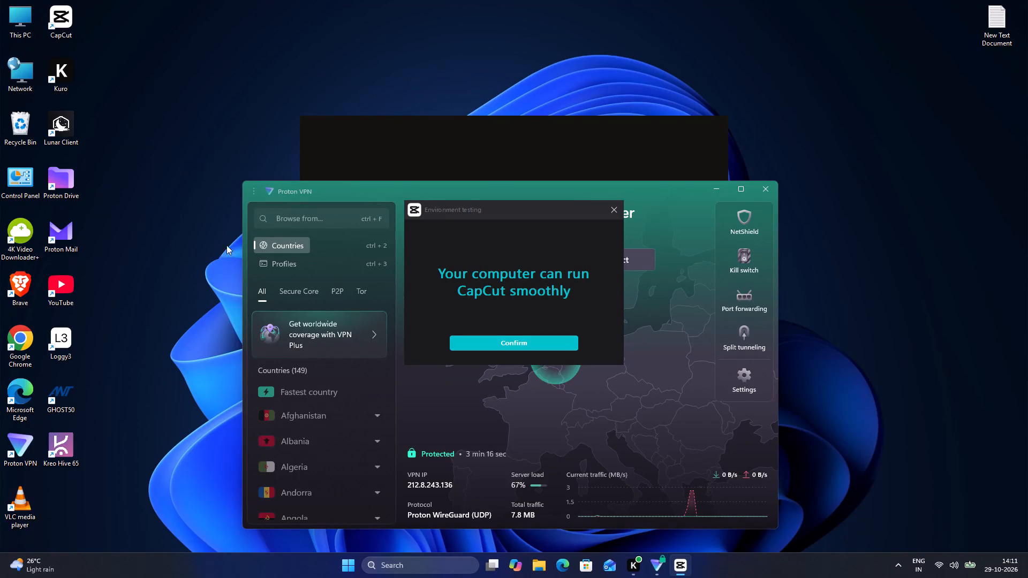
Acknowledge CapCut's environment testing result and dismiss its dialog.
{"action": "left_click", "coordinate": [483, 347]}
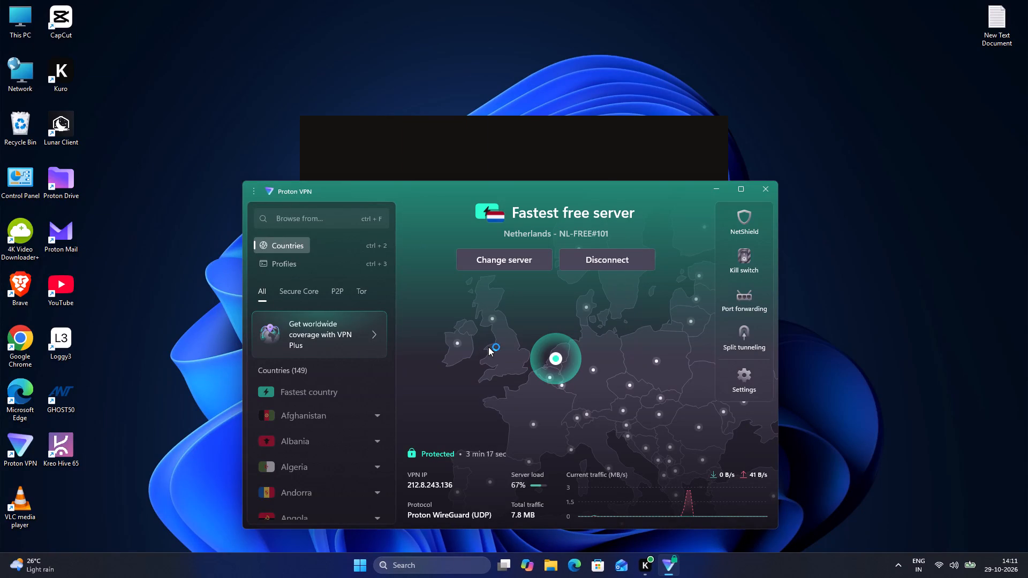
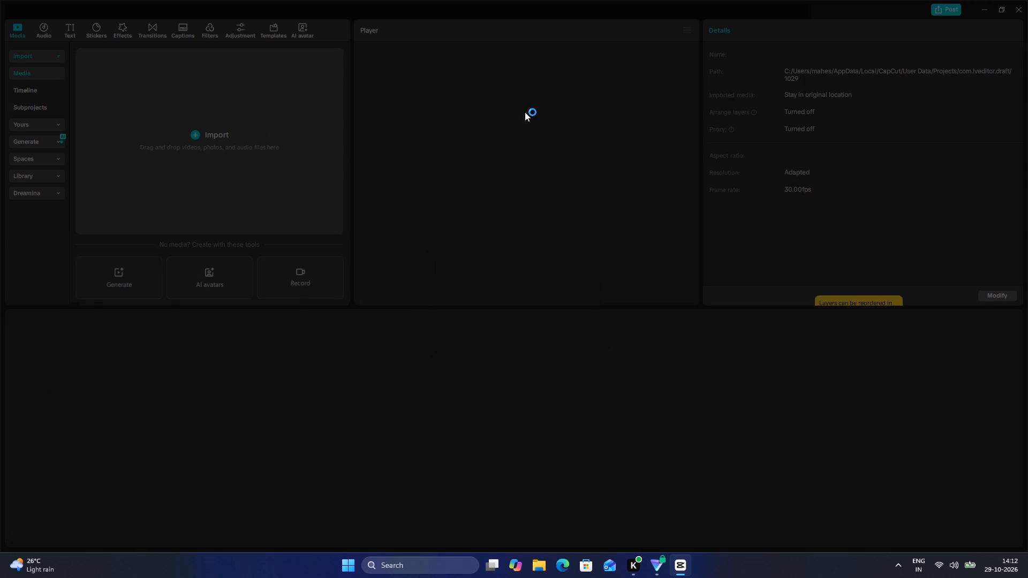
Import the kalyani (slowed + reverb) MP3 and the "Making ordinary drives better. (1)" MP4 from the Downloads folder.
{"action": "left_click", "coordinate": [160, 133]}
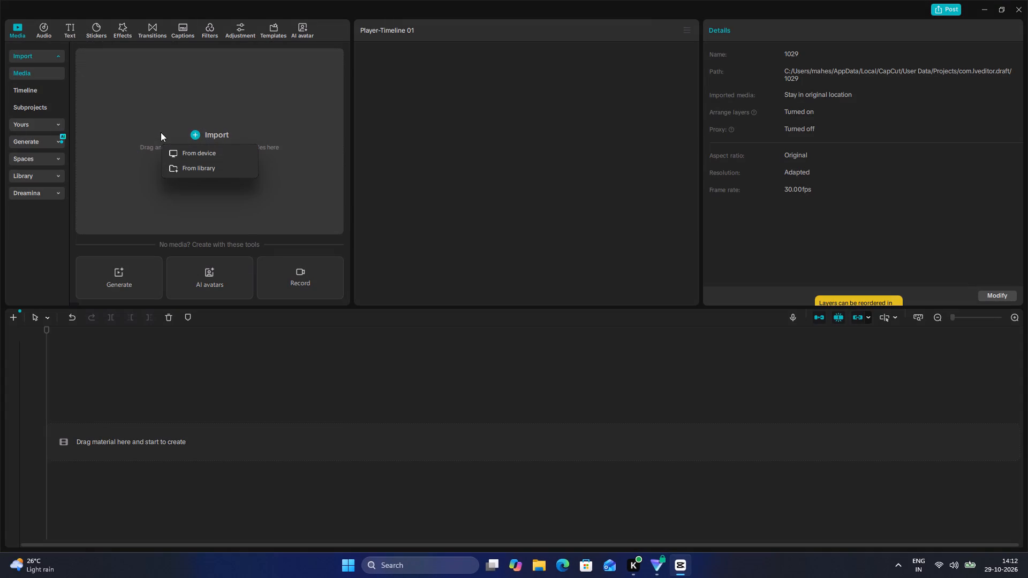
{"action": "left_click", "coordinate": [209, 155]}
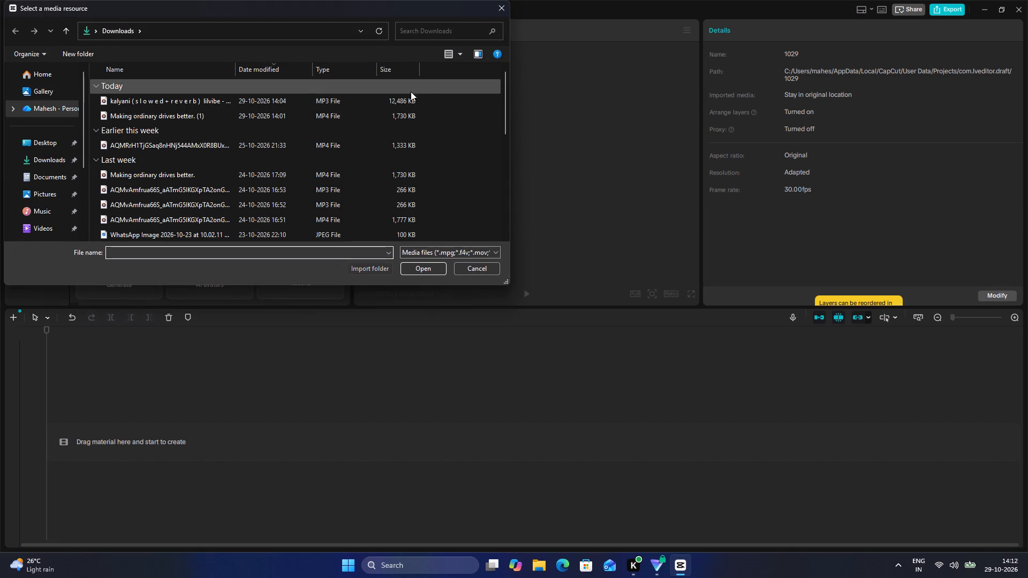
{"action": "left_click_drag", "start_coordinate": [445, 102], "coordinate": [407, 120]}
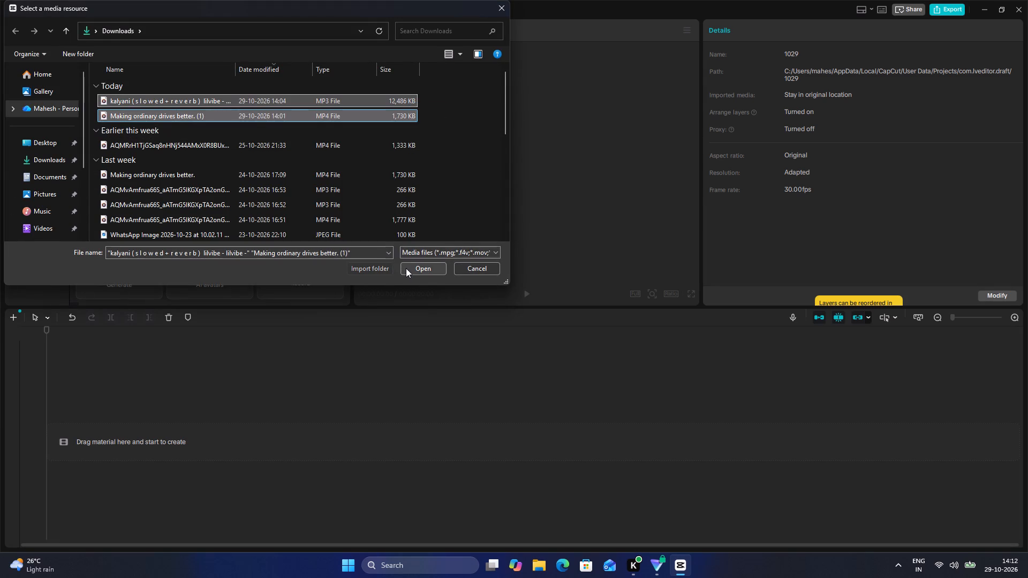
{"action": "left_click", "coordinate": [406, 268]}
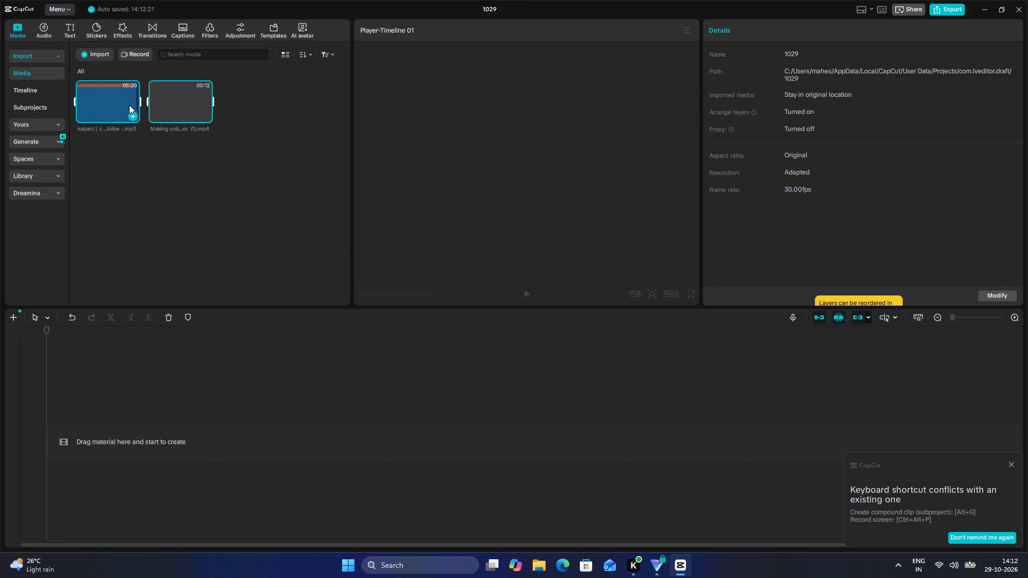
Add the imported video and song to the start of the timeline, with the song on an audio track below the video.
{"action": "left_click_drag", "start_coordinate": [128, 118], "coordinate": [80, 424]}
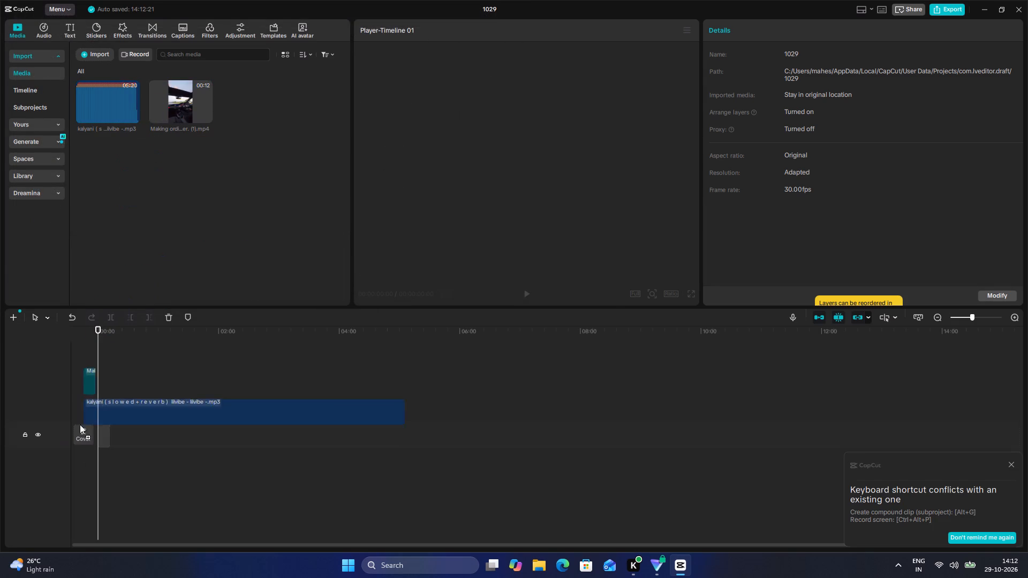
{"action": "left_click_drag", "start_coordinate": [80, 424], "coordinate": [82, 459]}
Play through the song at several points around the 2:30 to 2:53 mark to choose where the music should start.
{"action": "left_click", "coordinate": [196, 404]}
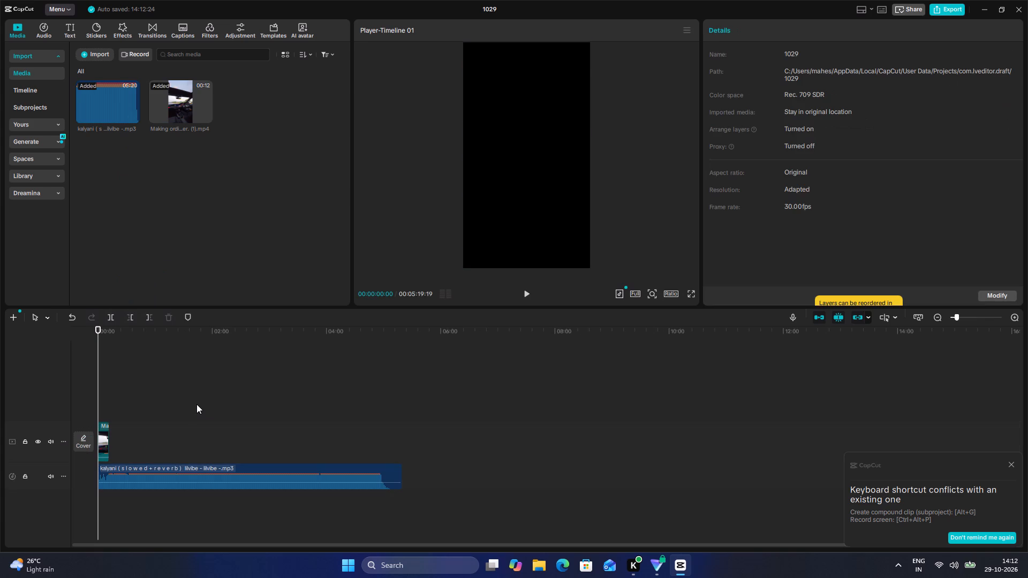
{"action": "key", "text": "space"}
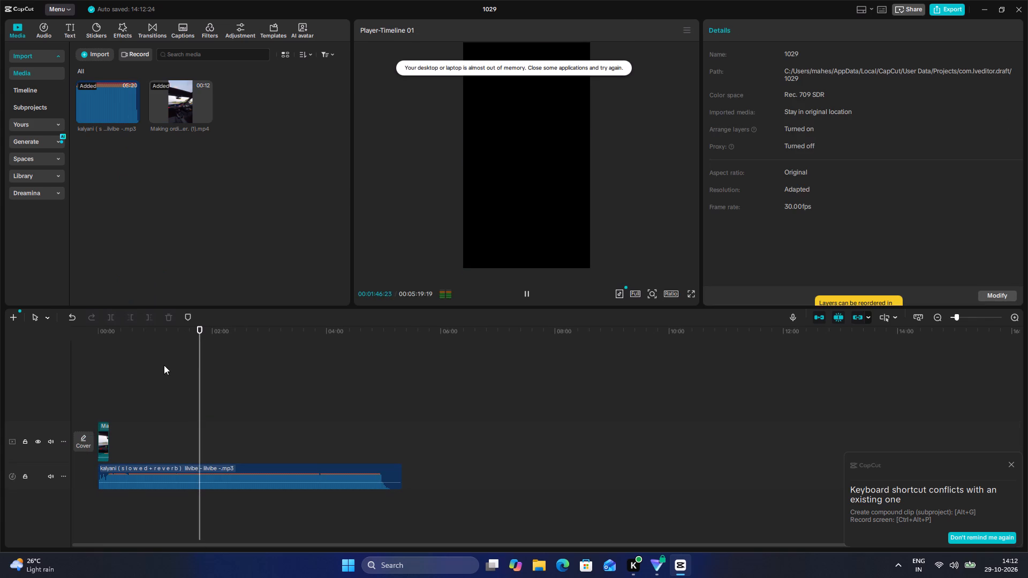
{"action": "left_click", "coordinate": [234, 393]}
{"action": "key", "text": "space"}
{"action": "left_click_drag", "start_coordinate": [234, 393], "coordinate": [241, 396]}
{"action": "key", "text": "space"}
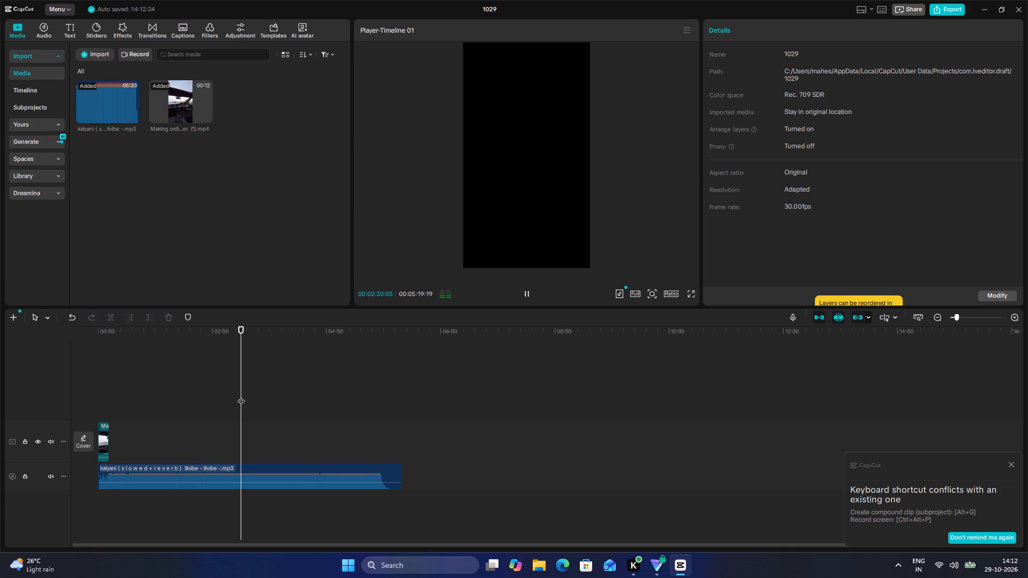
{"action": "key", "text": "space"}
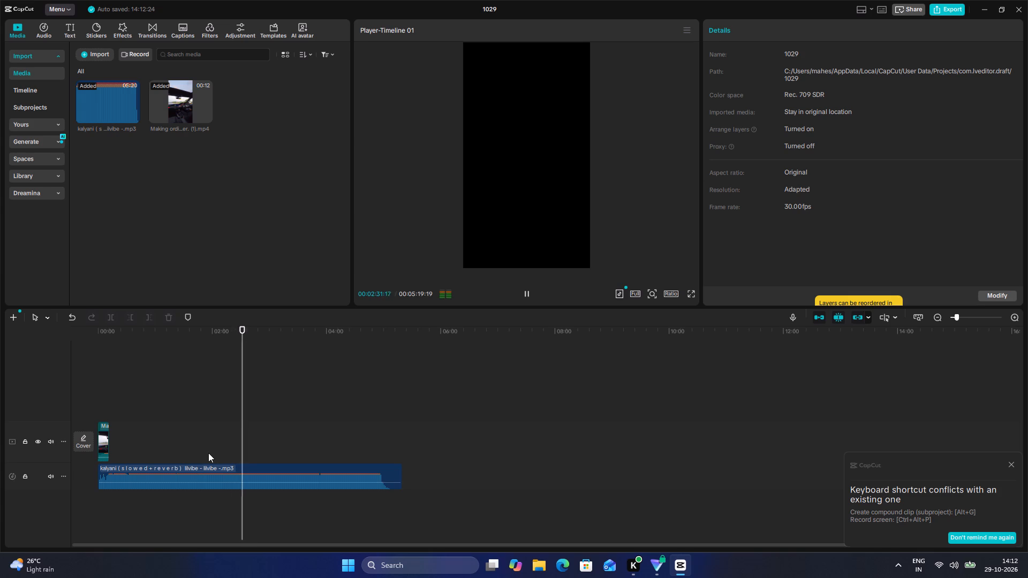
{"action": "key", "text": "space"}
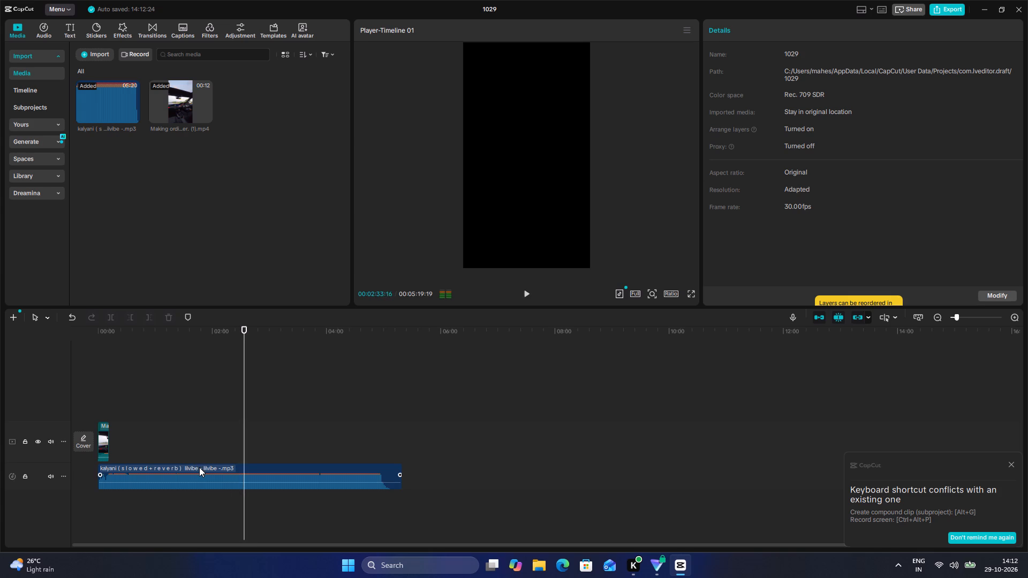
{"action": "key", "text": "space"}
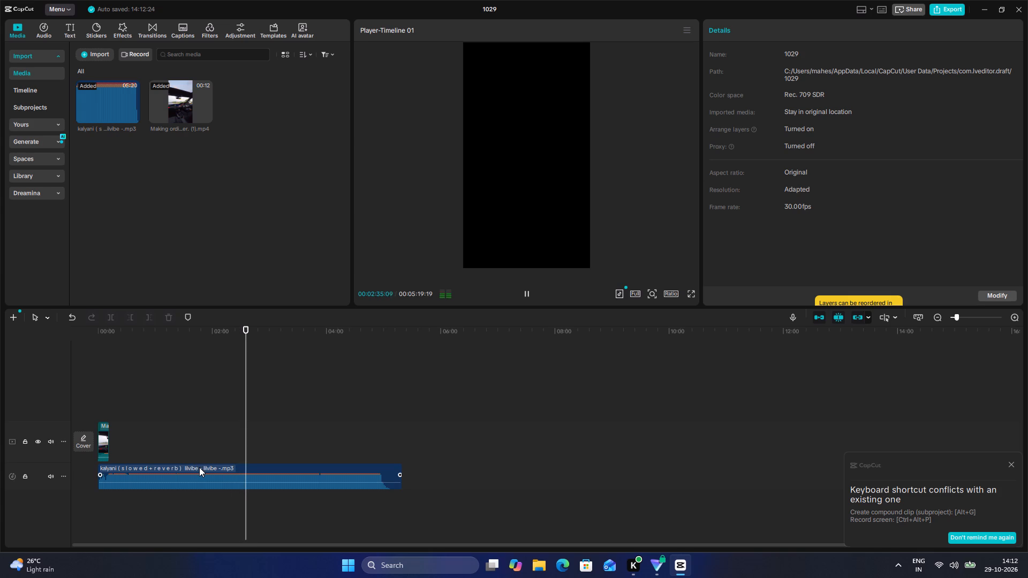
{"action": "left_click", "coordinate": [257, 440]}
{"action": "key", "text": "space"}
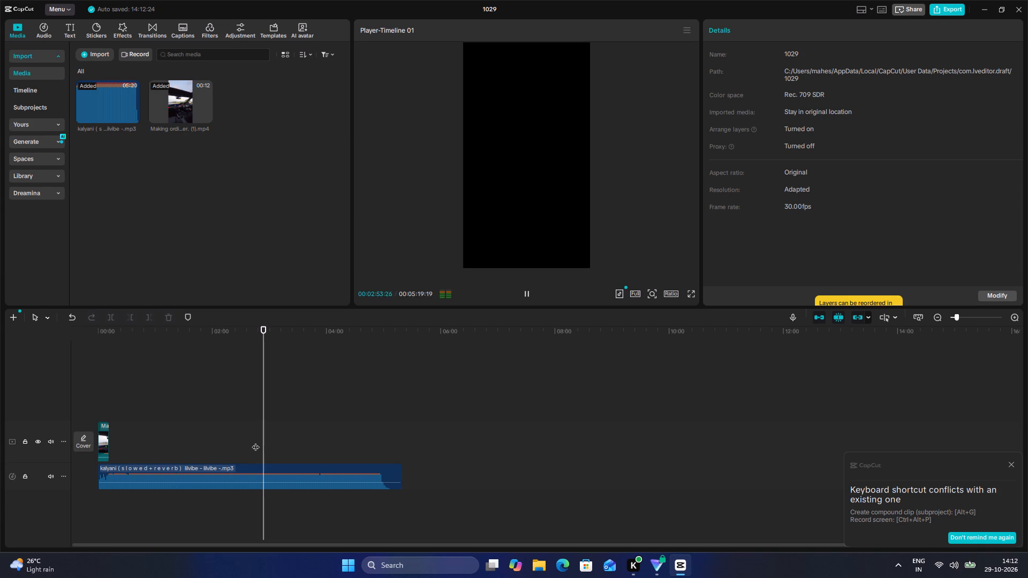
{"action": "left_click", "coordinate": [255, 442]}
{"action": "key", "text": "space"}
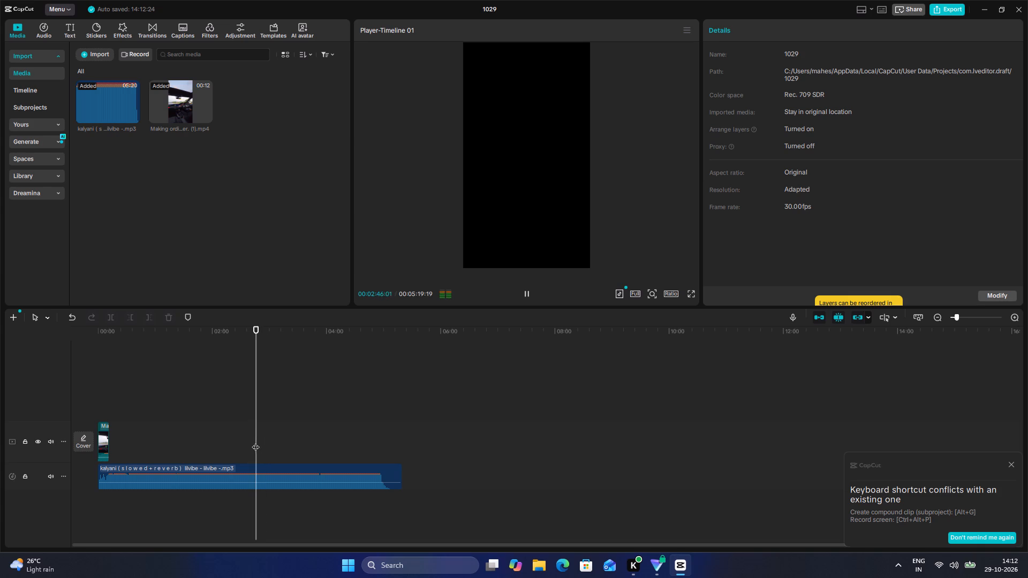
{"action": "left_click", "coordinate": [255, 442]}
{"action": "key", "text": "space"}
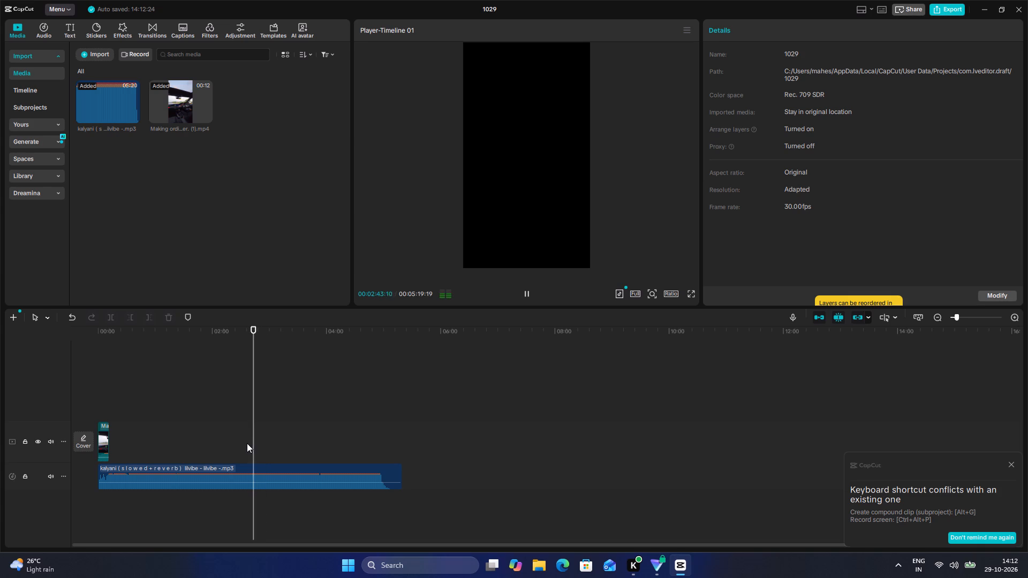
Trim the song's beginning to the playhead at 00:02:45:00 and move the remaining clip to the start of the timeline.
{"action": "left_click", "coordinate": [148, 465]}
{"action": "left_click_drag", "start_coordinate": [95, 482], "coordinate": [97, 482]}
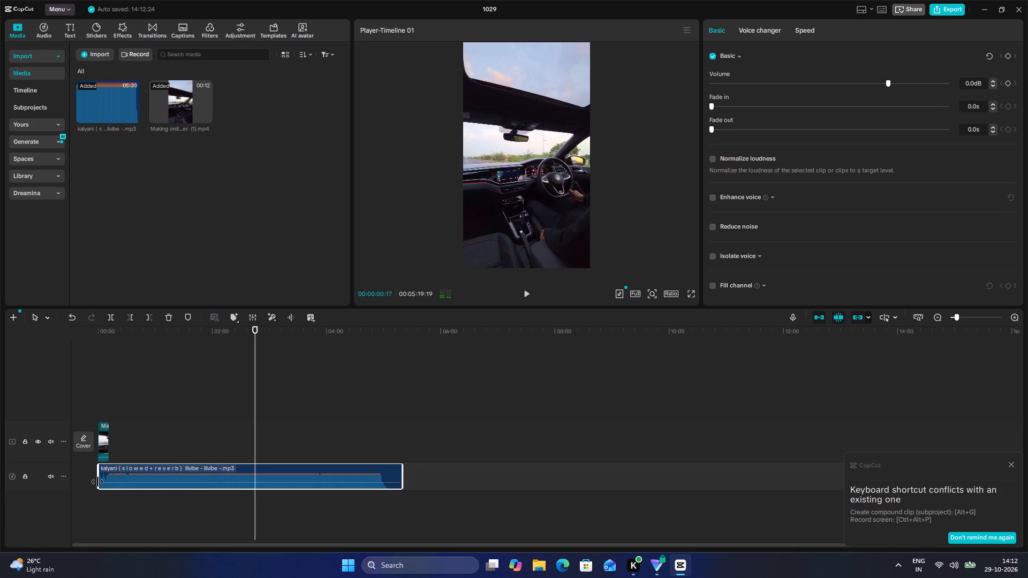
{"action": "left_click_drag", "start_coordinate": [97, 482], "coordinate": [252, 485]}
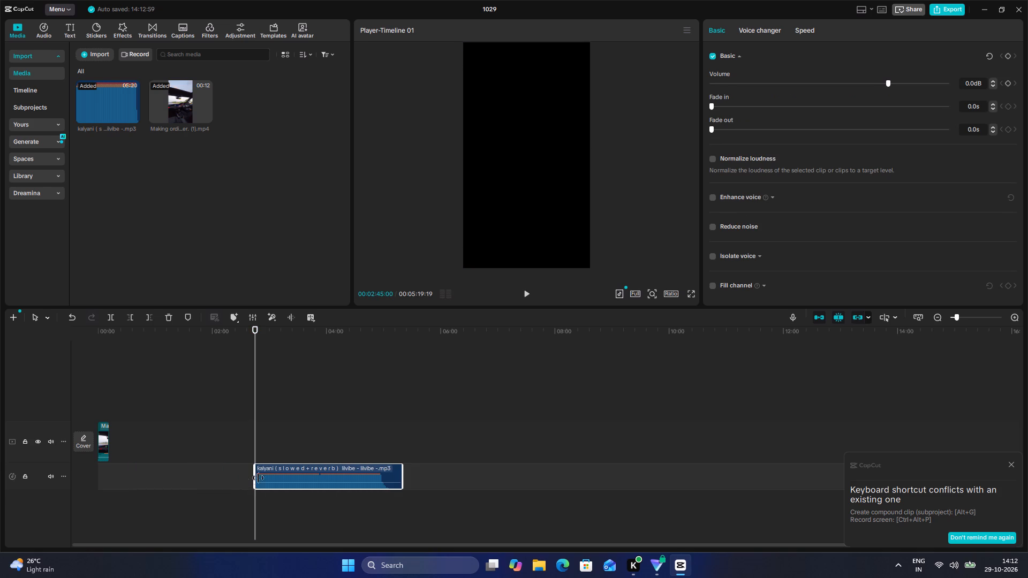
{"action": "left_click_drag", "start_coordinate": [274, 470], "coordinate": [116, 476]}
Trim the song clip's end back to a very short sliver at the start of the timeline.
{"action": "scroll", "coordinate": [173, 400], "scroll_direction": "up", "scroll_amount": 14, "text": "ctrl"}
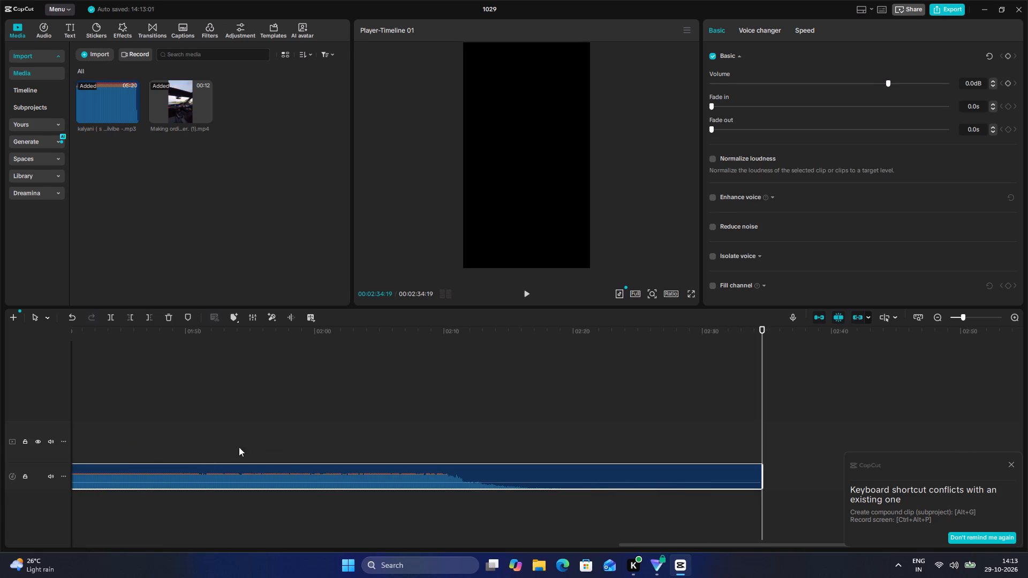
{"action": "left_click_drag", "start_coordinate": [764, 481], "coordinate": [758, 482]}
{"action": "left_click_drag", "start_coordinate": [758, 482], "coordinate": [1, 436]}
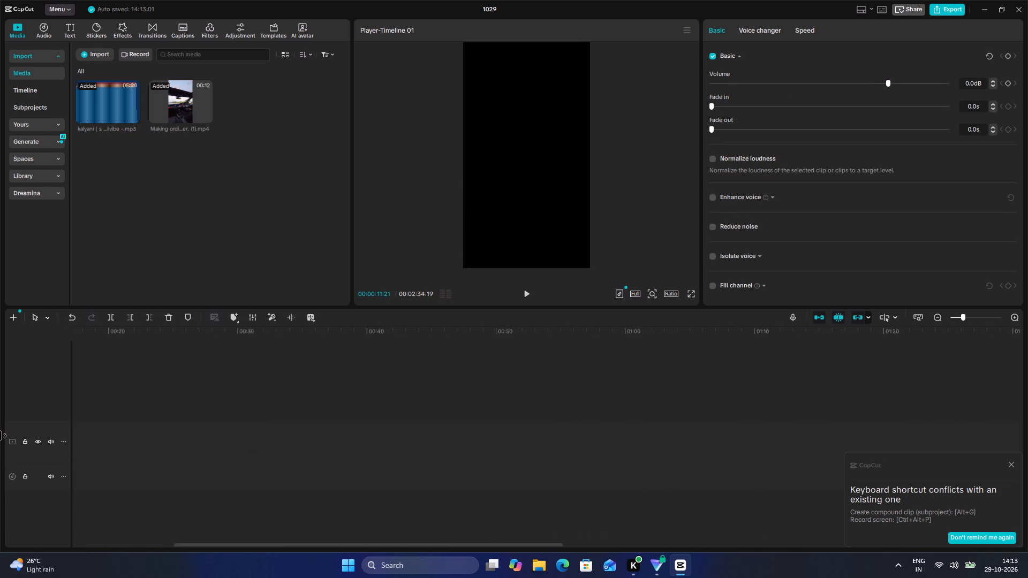
{"action": "left_click_drag", "start_coordinate": [1, 436], "coordinate": [512, 478]}
Extend the end of the very short song clip to about 7 seconds.
{"action": "scroll", "coordinate": [64, 474], "scroll_direction": "up", "scroll_amount": 4, "text": "ctrl"}
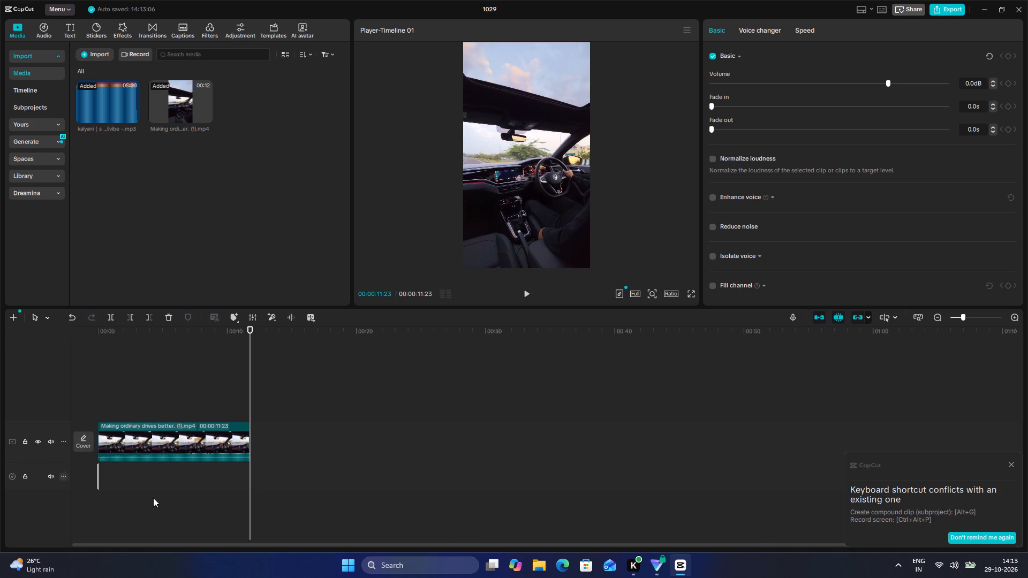
{"action": "scroll", "coordinate": [153, 498], "scroll_direction": "up", "scroll_amount": 8, "text": "ctrl"}
{"action": "left_click_drag", "start_coordinate": [292, 544], "coordinate": [0, 515]}
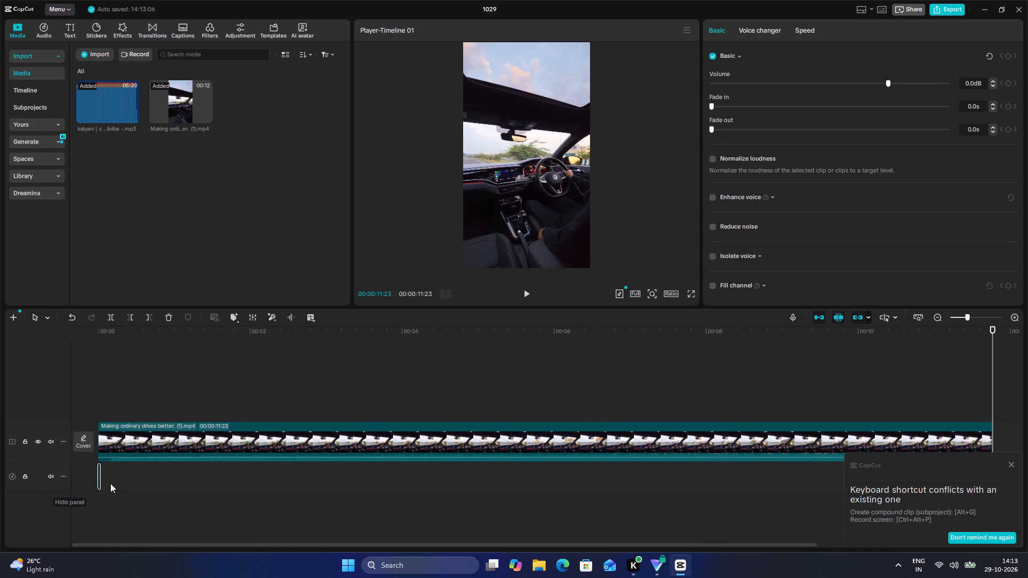
{"action": "left_click_drag", "start_coordinate": [101, 483], "coordinate": [110, 483]}
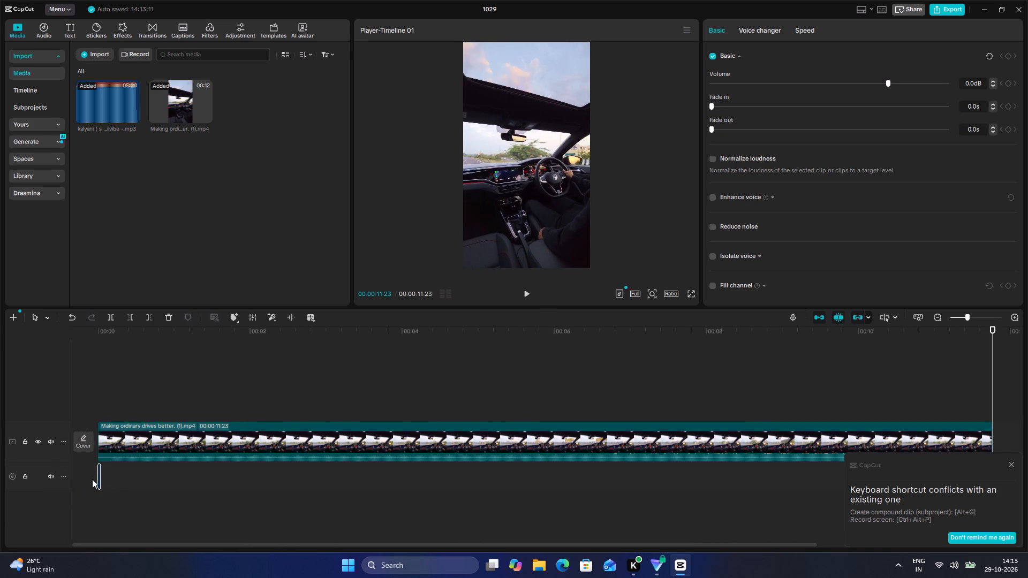
{"action": "left_click", "coordinate": [97, 478]}
{"action": "left_click", "coordinate": [101, 479]}
{"action": "left_click", "coordinate": [100, 479]}
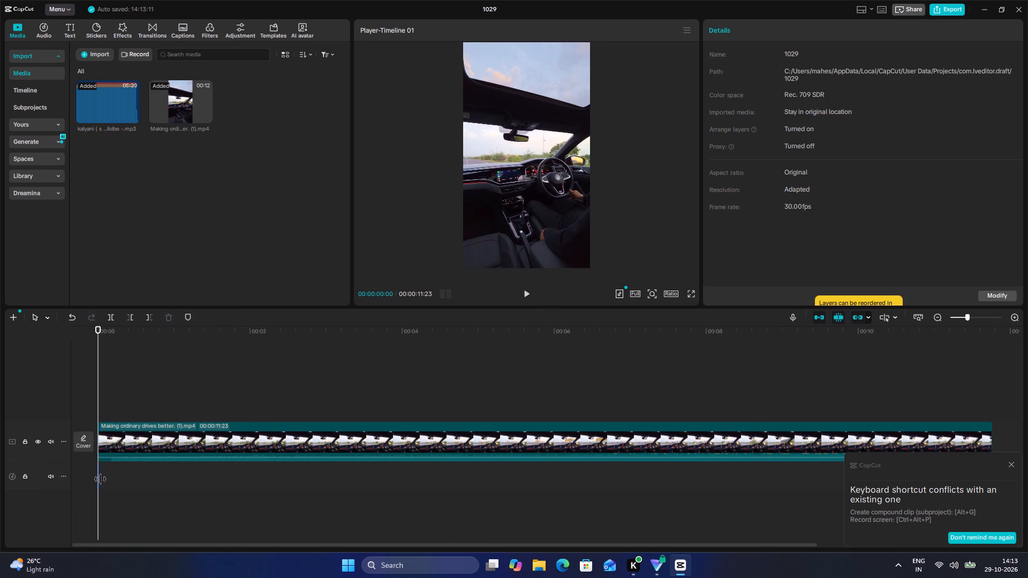
{"action": "left_click_drag", "start_coordinate": [101, 477], "coordinate": [108, 477]}
{"action": "scroll", "coordinate": [107, 490], "scroll_direction": "up", "scroll_amount": 16, "text": "ctrl"}
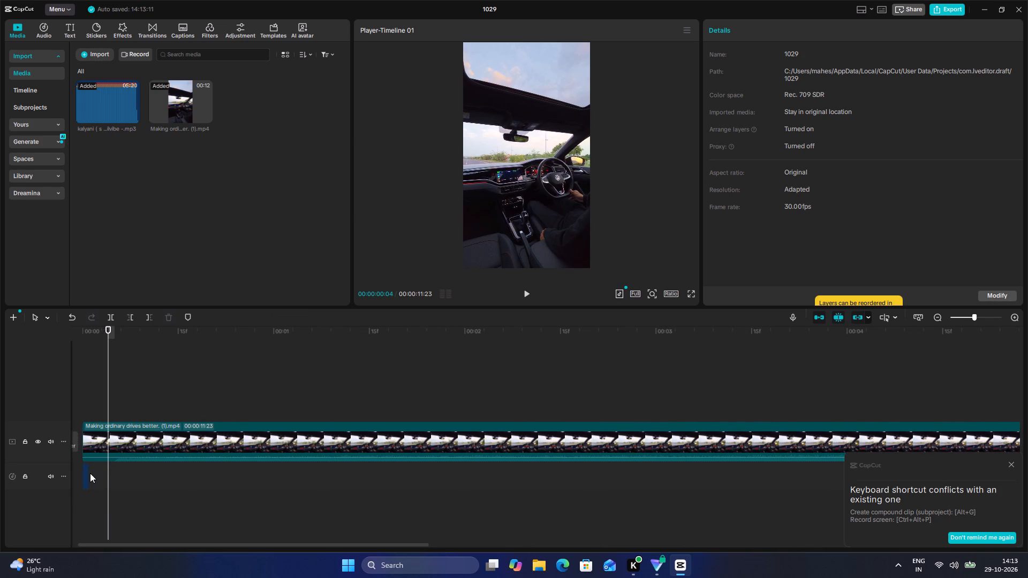
{"action": "left_click", "coordinate": [88, 473]}
{"action": "left_click_drag", "start_coordinate": [89, 476], "coordinate": [95, 477]}
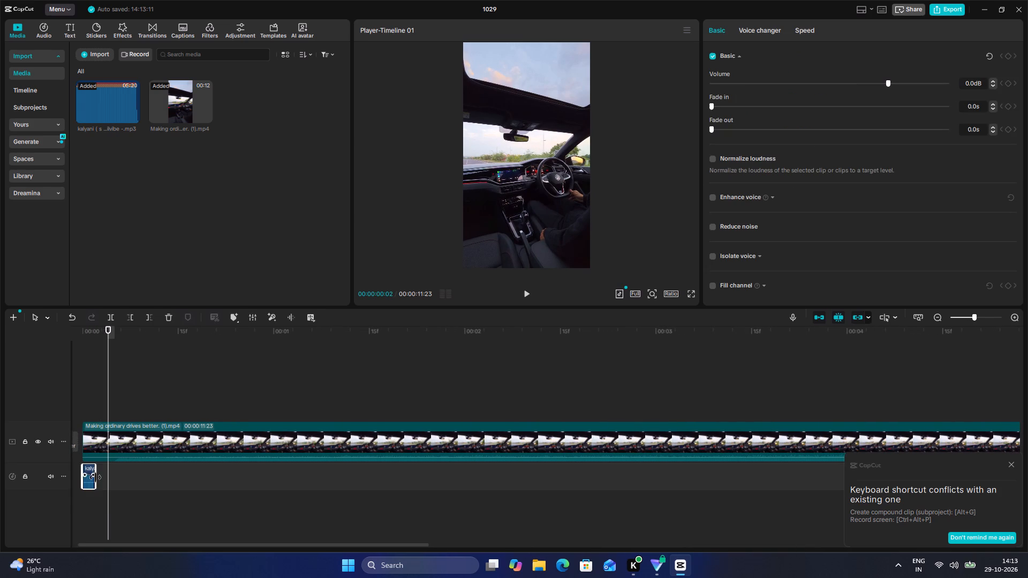
{"action": "left_click_drag", "start_coordinate": [95, 477], "coordinate": [745, 509]}
{"action": "scroll", "coordinate": [1027, 470], "scroll_direction": "down", "scroll_amount": 7, "text": "ctrl"}
{"action": "scroll", "coordinate": [745, 509], "scroll_direction": "down", "scroll_amount": 2, "text": "ctrl"}
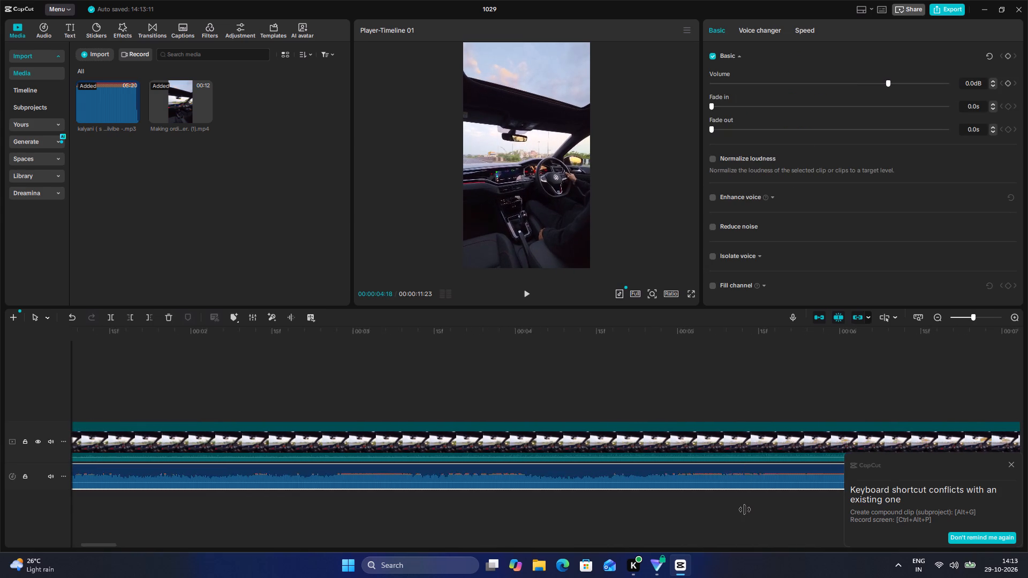
{"action": "left_click_drag", "start_coordinate": [745, 509], "coordinate": [745, 508]}
{"action": "scroll", "coordinate": [745, 509], "scroll_direction": "down", "scroll_amount": 13, "text": "ctrl"}
{"action": "left_click", "coordinate": [745, 508], "text": "ctrl"}
{"action": "scroll", "coordinate": [745, 507], "scroll_direction": "down", "scroll_amount": 16, "text": "ctrl"}
{"action": "scroll", "coordinate": [531, 477], "scroll_direction": "down", "scroll_amount": 5, "text": "ctrl"}
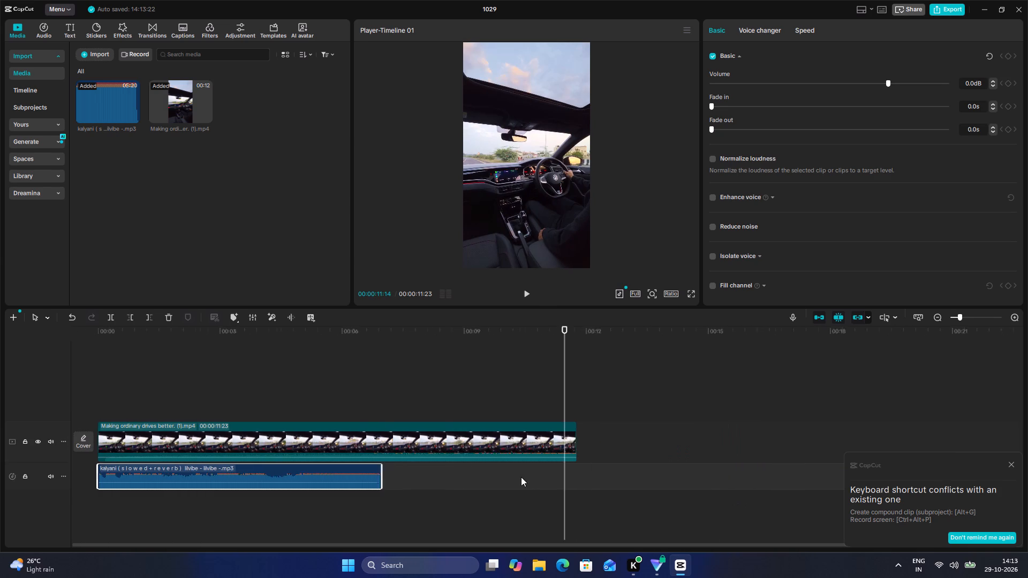
Extend the song clip's end past the video to about 34 seconds.
{"action": "scroll", "coordinate": [521, 477], "scroll_direction": "down", "scroll_amount": 2, "text": "ctrl"}
{"action": "left_click_drag", "start_coordinate": [313, 481], "coordinate": [1027, 445]}
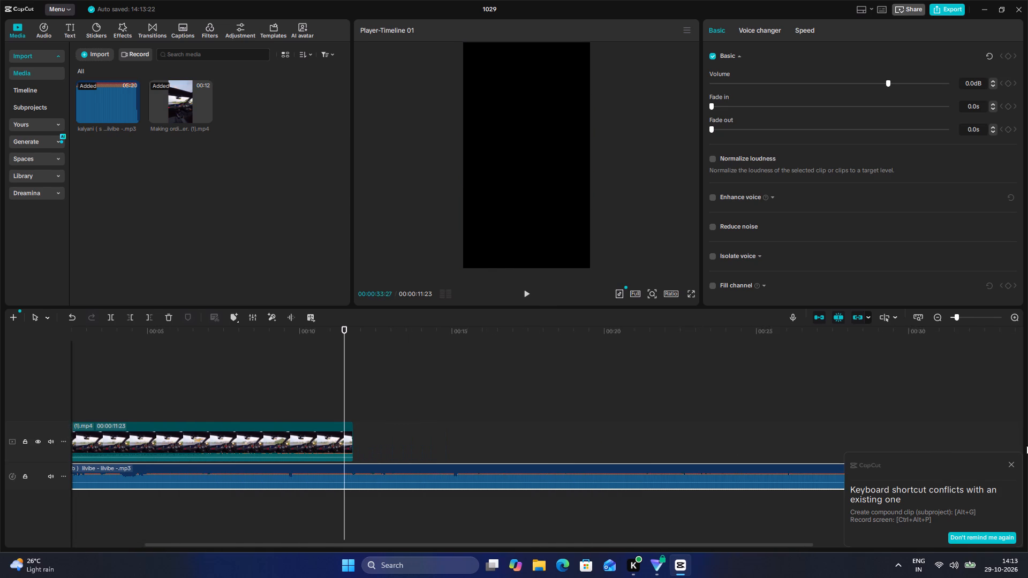
Mute the video track and play the timeline from the start, stopping at 00:00:07:13.
{"action": "scroll", "coordinate": [465, 492], "scroll_direction": "down", "scroll_amount": 1}
{"action": "left_click_drag", "start_coordinate": [383, 544], "coordinate": [0, 504]}
{"action": "left_click", "coordinate": [126, 371]}
{"action": "left_click_drag", "start_coordinate": [125, 373], "coordinate": [64, 367]}
{"action": "key", "text": "space"}
{"action": "left_click", "coordinate": [50, 443]}
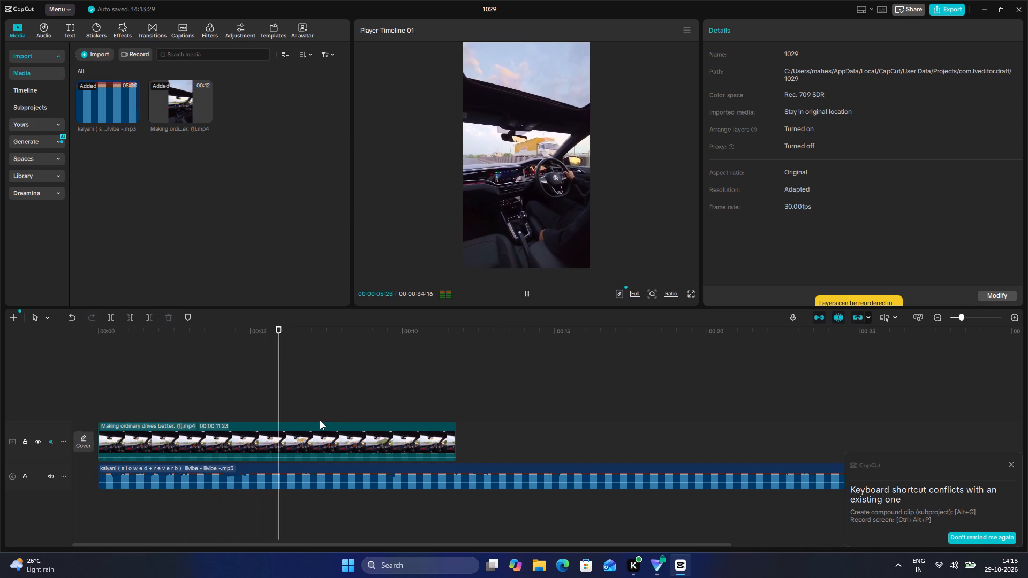
{"action": "key", "text": "space"}
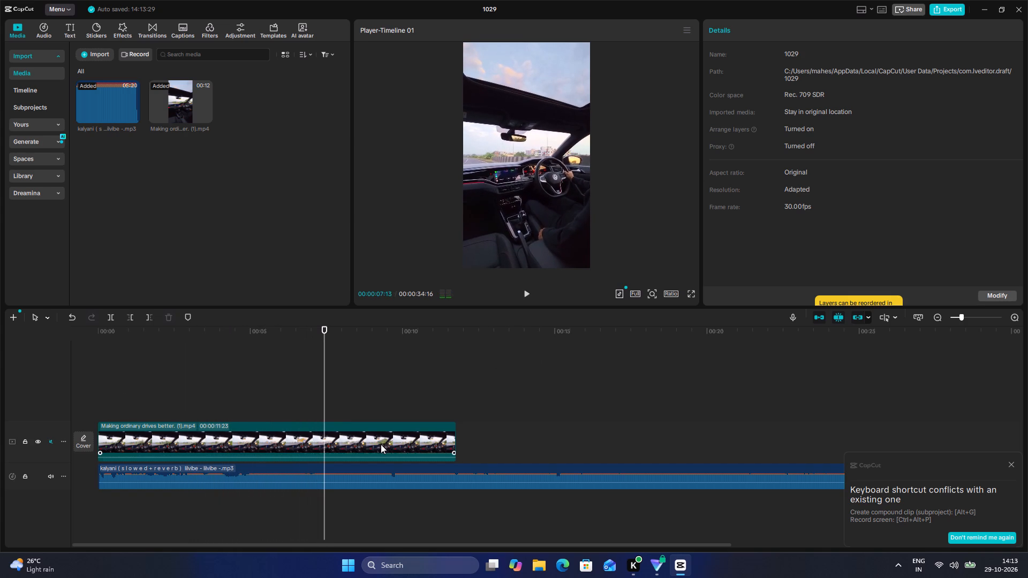
Trim the end of the driving video clip to the playhead at 00:00:07:13.
{"action": "left_click", "coordinate": [381, 444]}
{"action": "left_click_drag", "start_coordinate": [457, 435], "coordinate": [327, 450]}
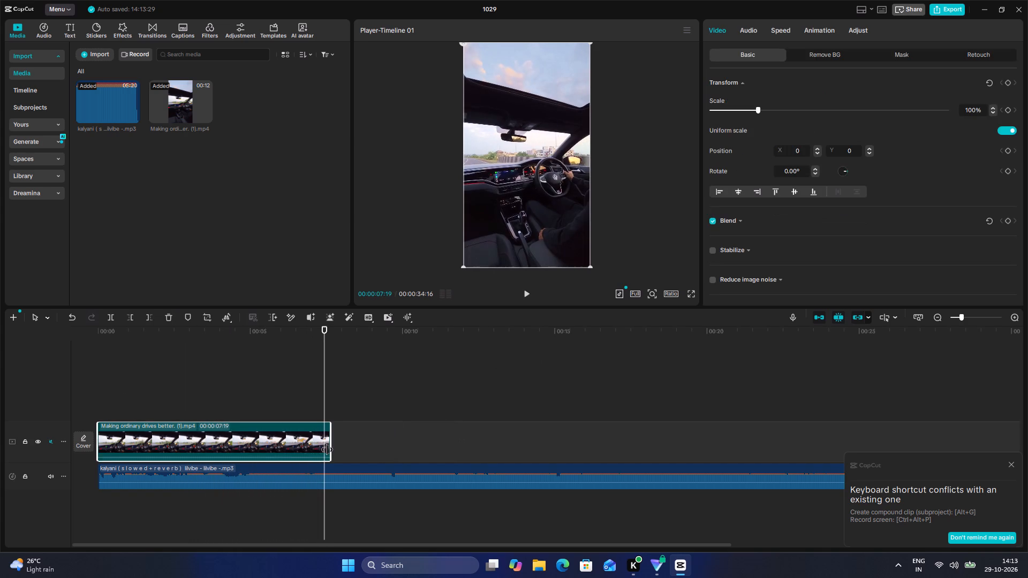
{"action": "left_click_drag", "start_coordinate": [327, 450], "coordinate": [324, 450]}
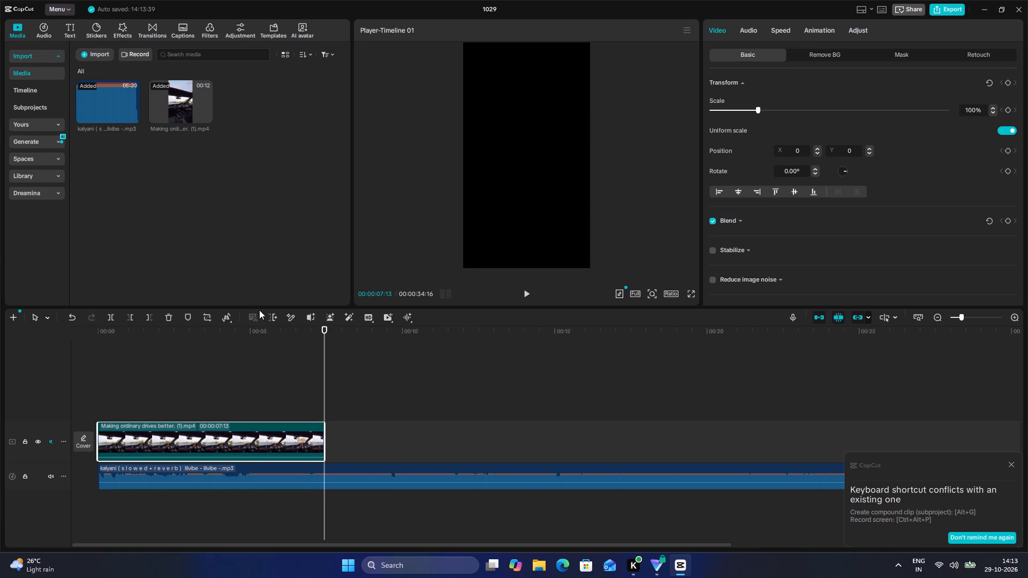
Import all the videos from the virtus folder inside the videos folder on drive D into the project media.
{"action": "left_click", "coordinate": [93, 55]}
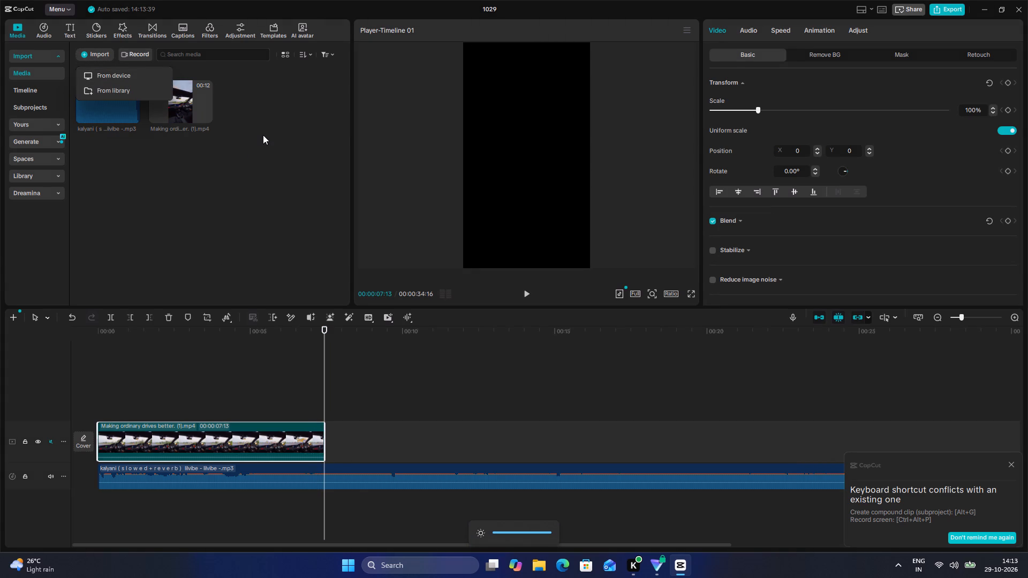
{"action": "left_click", "coordinate": [141, 77]}
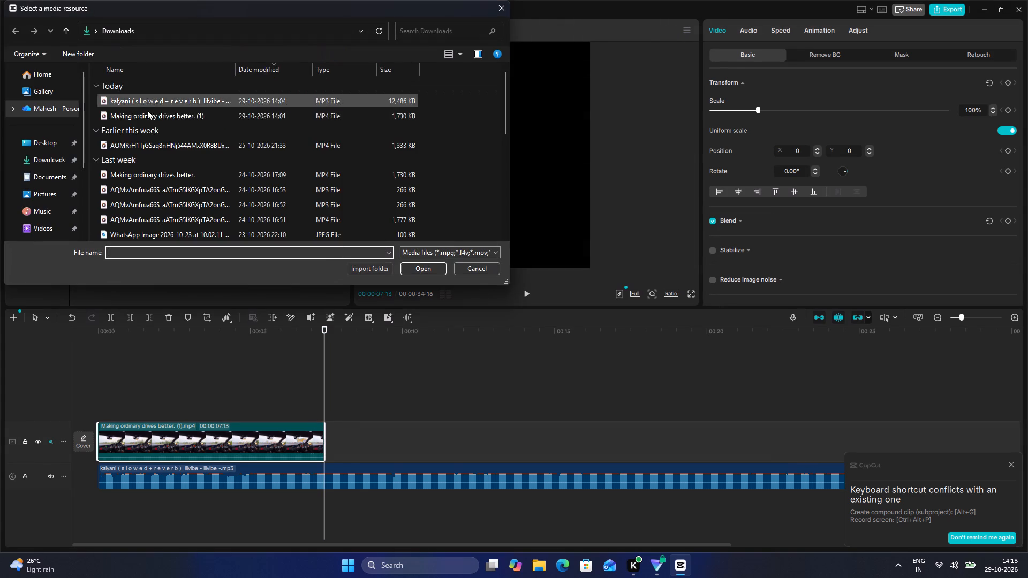
{"action": "left_click", "coordinate": [58, 162]}
{"action": "scroll", "coordinate": [61, 219], "scroll_direction": "down", "scroll_amount": 2}
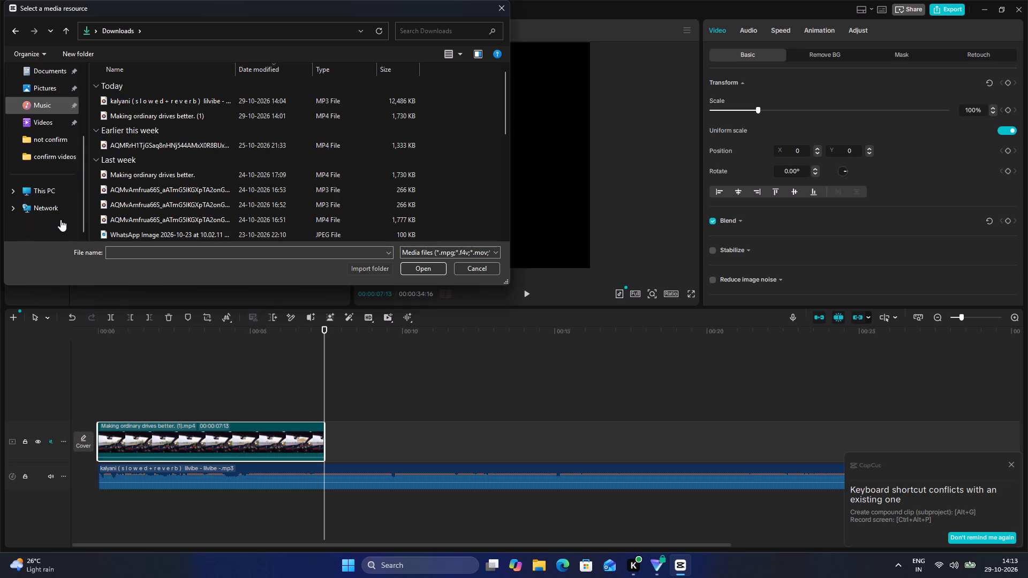
{"action": "left_click", "coordinate": [52, 185]}
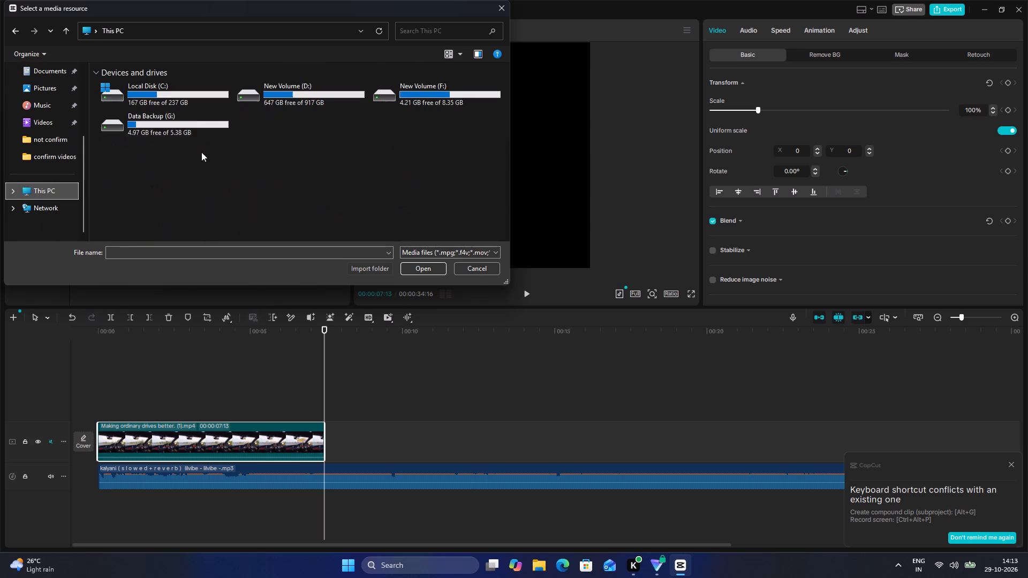
{"action": "left_click", "coordinate": [319, 108]}
{"action": "triple_click", "coordinate": [319, 98]}
{"action": "scroll", "coordinate": [273, 166], "scroll_direction": "down", "scroll_amount": 3}
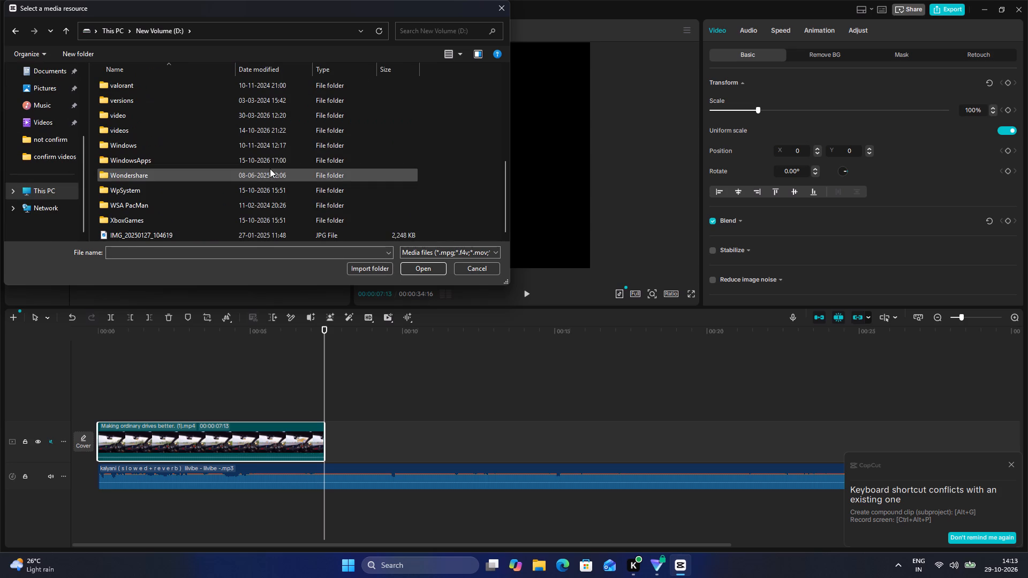
{"action": "double_click", "coordinate": [179, 127]}
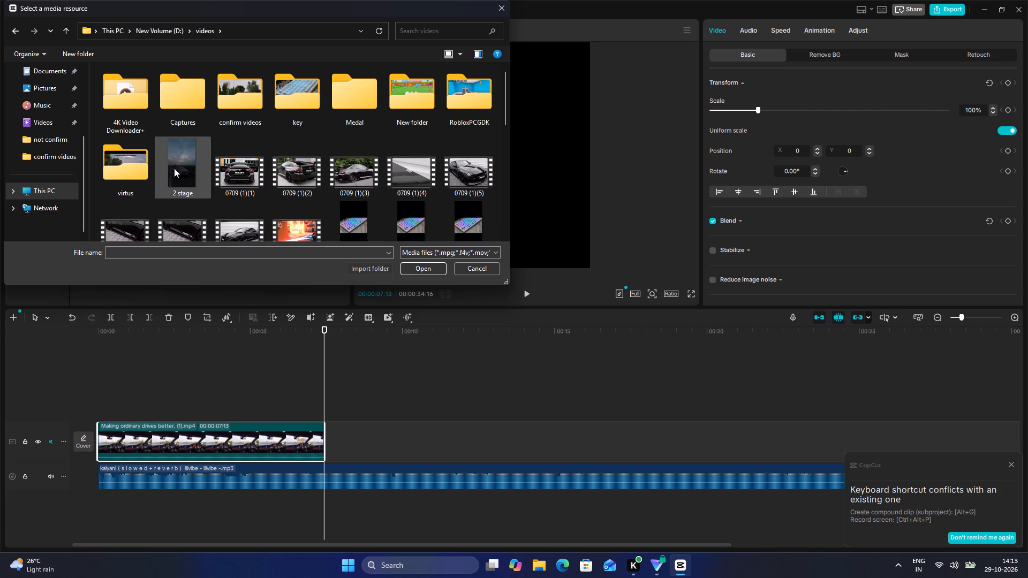
{"action": "double_click", "coordinate": [141, 180]}
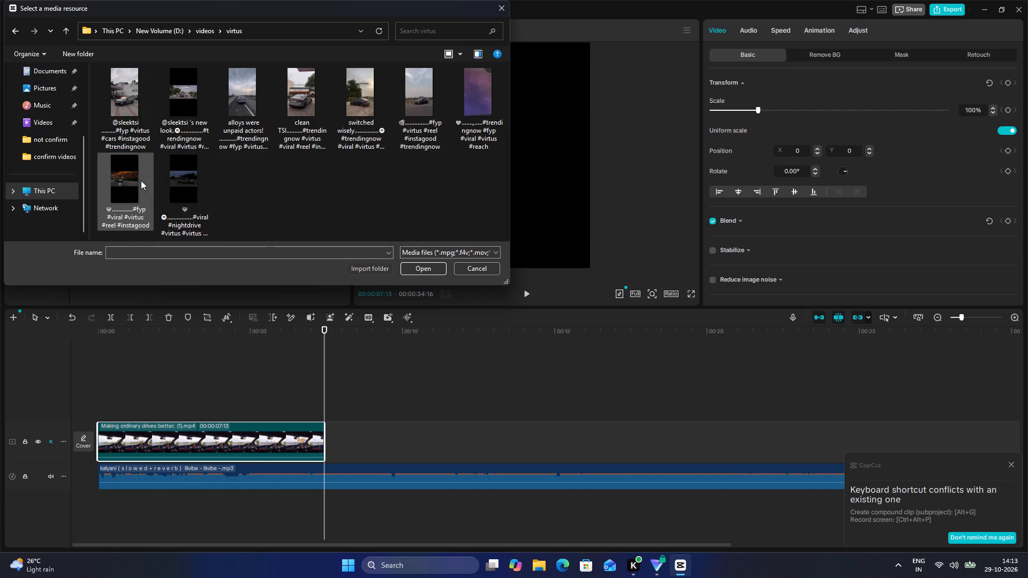
{"action": "left_click_drag", "start_coordinate": [257, 207], "coordinate": [180, 124]}
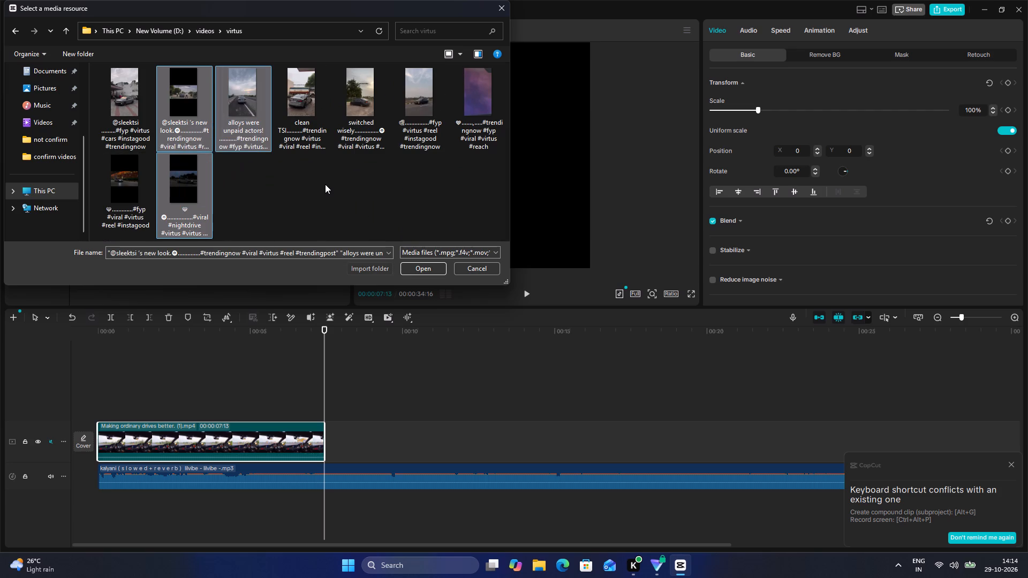
{"action": "key", "text": "ctrl+a"}
{"action": "left_click", "coordinate": [417, 268]}
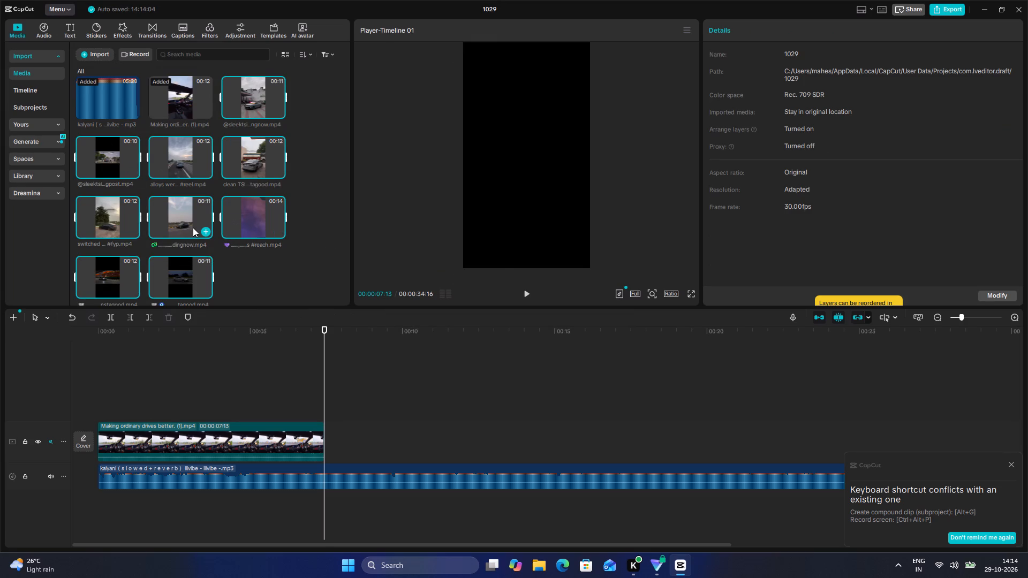
Preview the newly imported car clips one by one to choose the shot that follows the driving video.
{"action": "left_click", "coordinate": [193, 227]}
{"action": "left_click", "coordinate": [219, 234]}
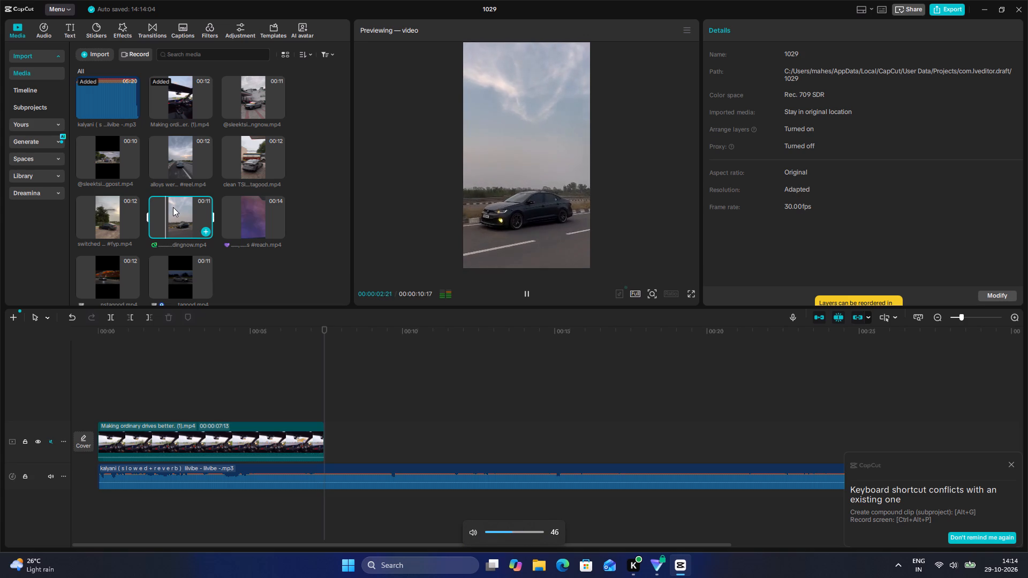
{"action": "left_click", "coordinate": [97, 217]}
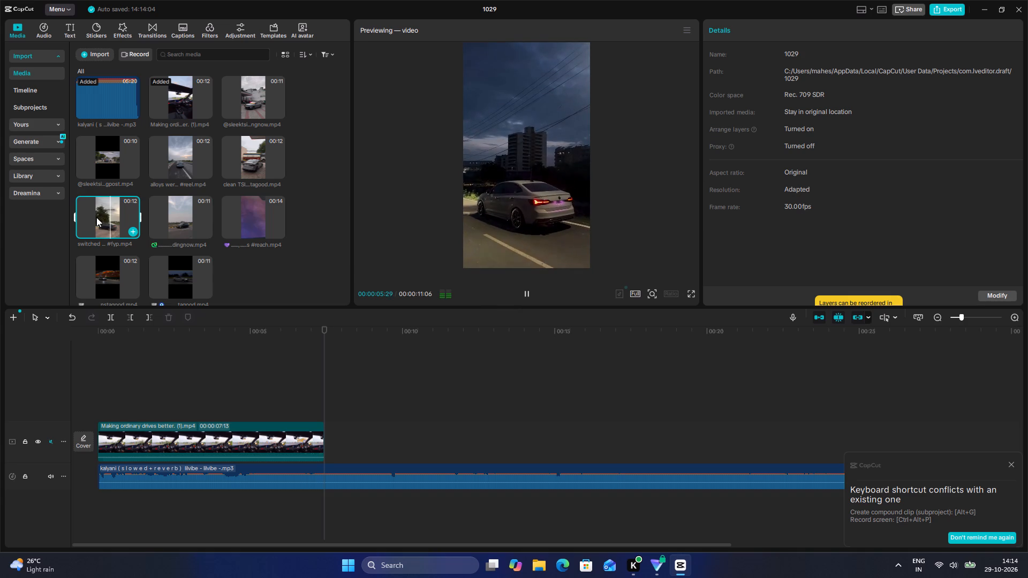
{"action": "left_click", "coordinate": [99, 277]}
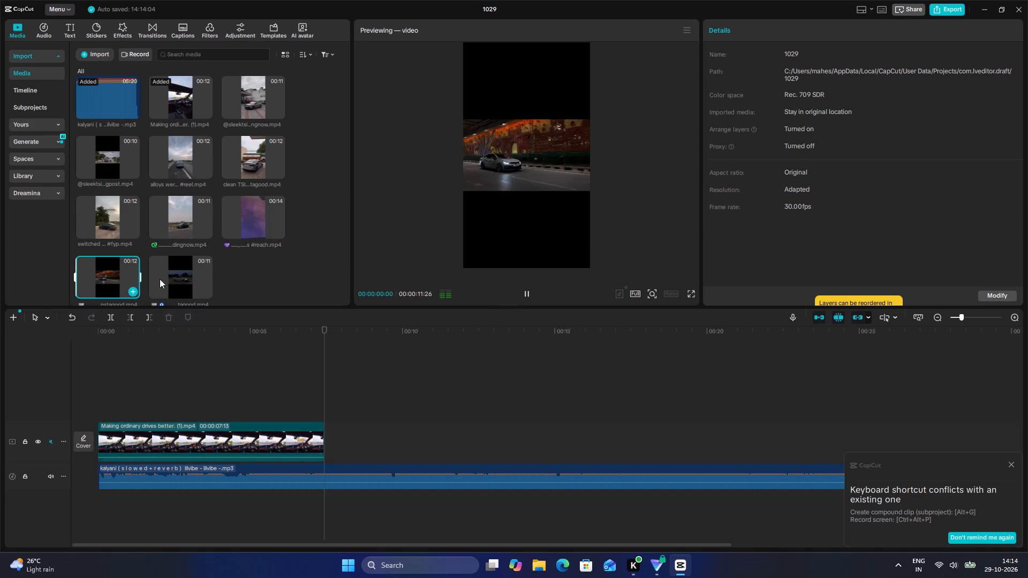
{"action": "left_click", "coordinate": [167, 277]}
{"action": "left_click", "coordinate": [191, 158]}
{"action": "left_click", "coordinate": [86, 155]}
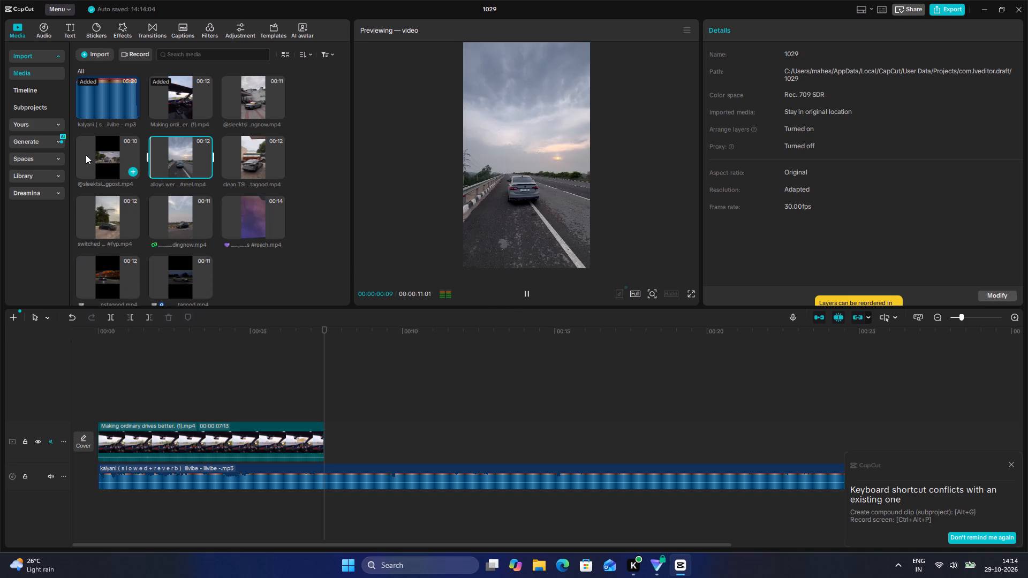
{"action": "left_click", "coordinate": [192, 99]}
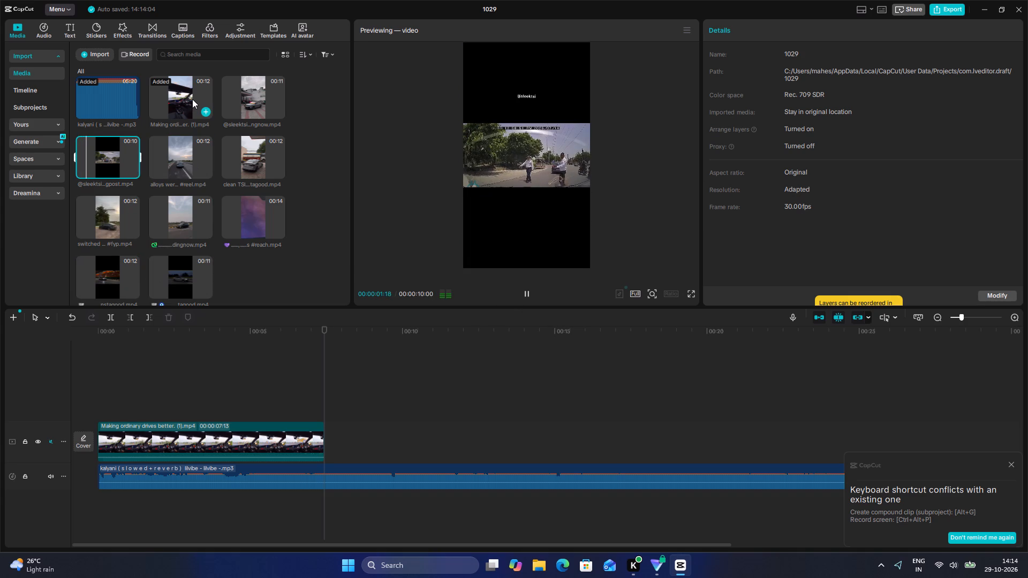
{"action": "left_click", "coordinate": [232, 96]}
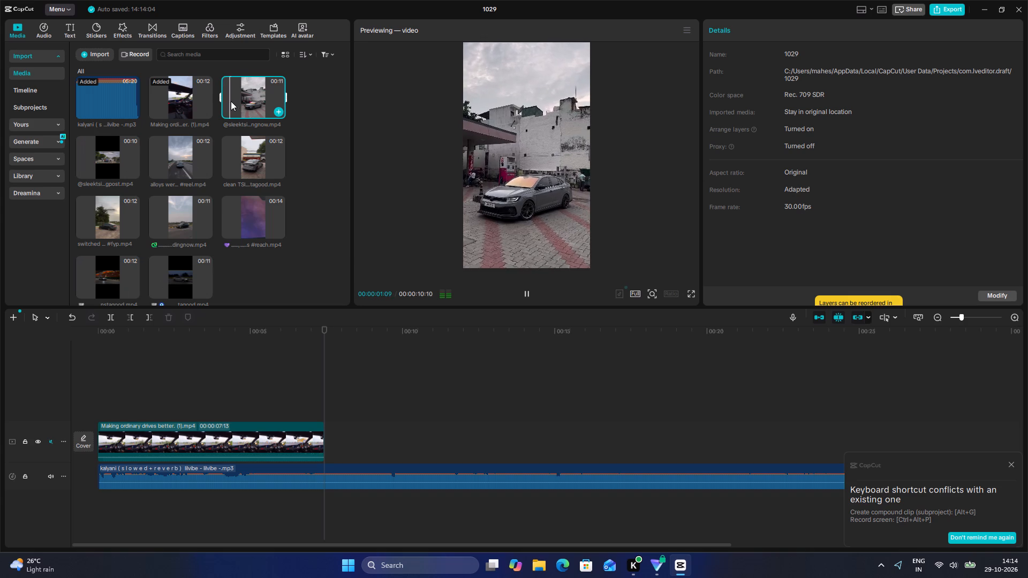
{"action": "left_click_drag", "start_coordinate": [245, 130], "coordinate": [257, 118]}
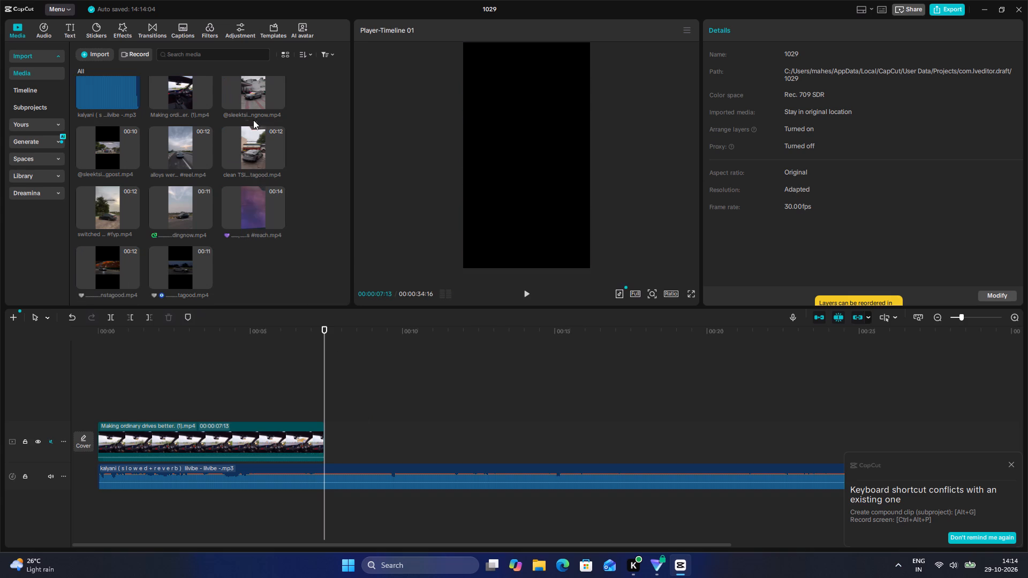
{"action": "left_click", "coordinate": [247, 165]}
Place the roadside sedan clip ending in "dingnow.mp4" on a track above the driving video, starting at about 7 seconds.
{"action": "left_click", "coordinate": [196, 201]}
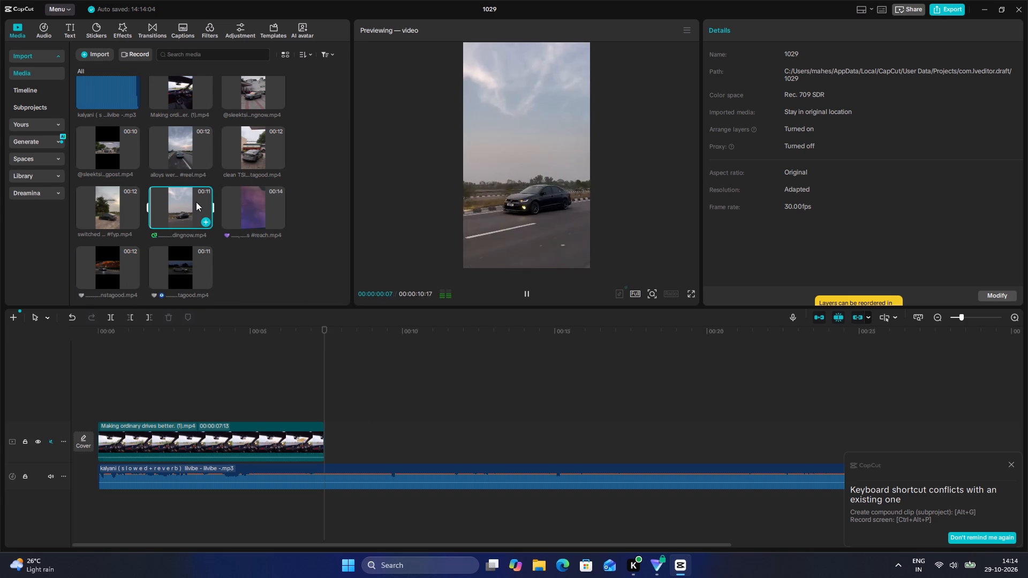
{"action": "left_click_drag", "start_coordinate": [196, 202], "coordinate": [309, 383]}
Trim the sedan clip's start to 00:00:10:07 on the timeline, and move it onto the main track directly after the driving clip.
{"action": "left_click_drag", "start_coordinate": [368, 369], "coordinate": [377, 369]}
{"action": "left_click", "coordinate": [382, 369]}
{"action": "left_click_drag", "start_coordinate": [382, 369], "coordinate": [410, 371]}
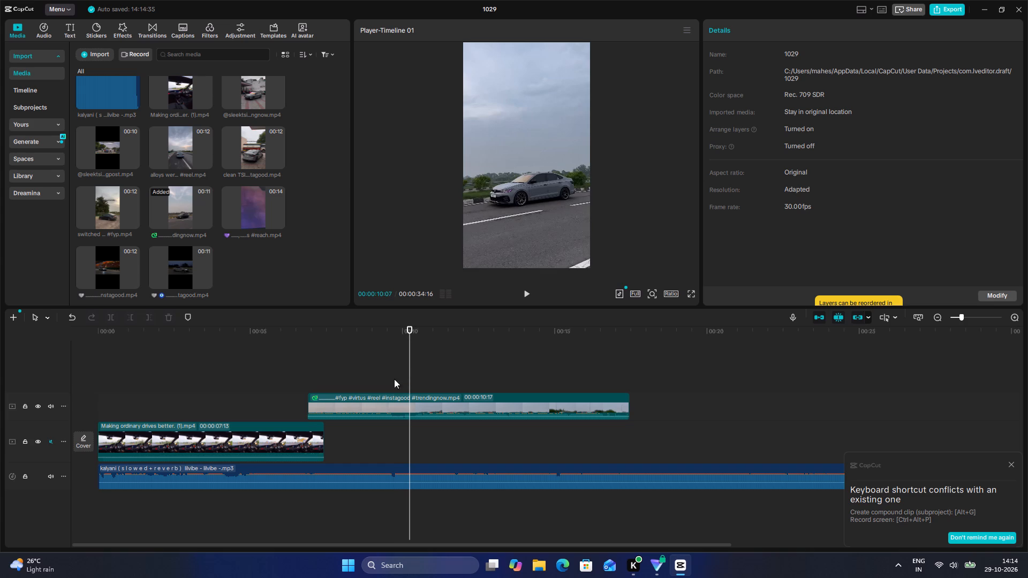
{"action": "left_click", "coordinate": [322, 406]}
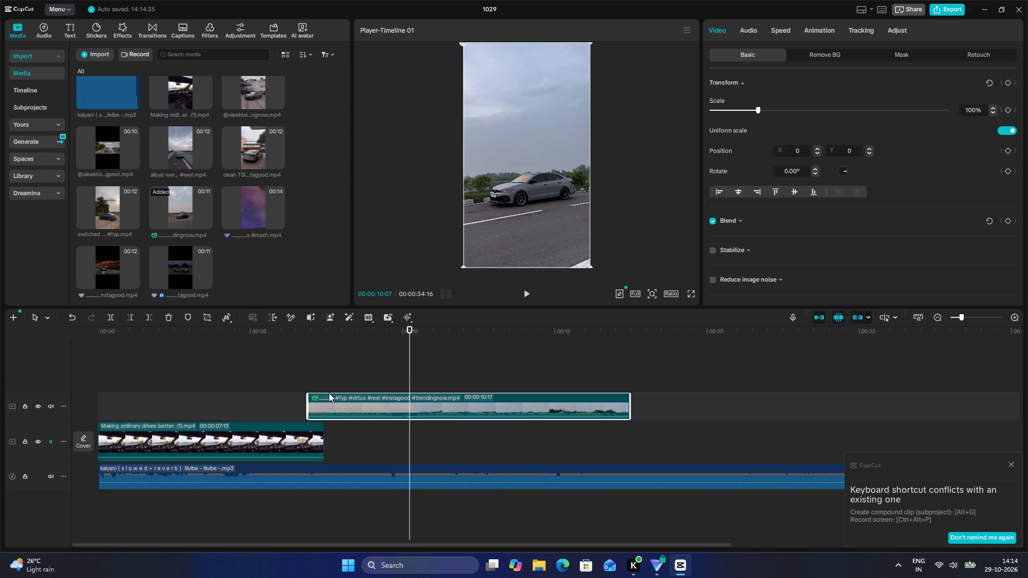
{"action": "left_click_drag", "start_coordinate": [308, 405], "coordinate": [390, 414]}
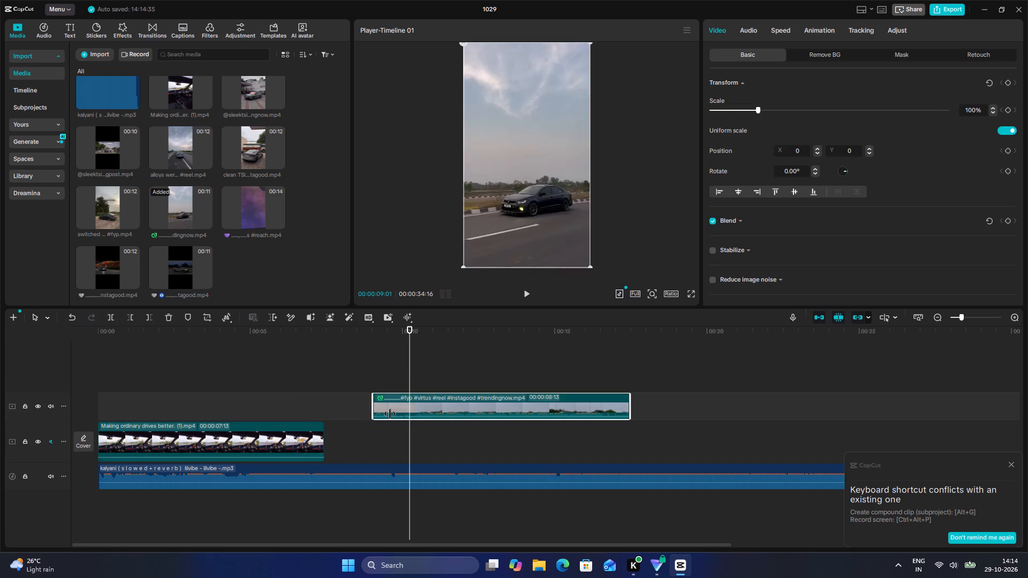
{"action": "left_click_drag", "start_coordinate": [390, 414], "coordinate": [413, 417]}
{"action": "left_click_drag", "start_coordinate": [444, 406], "coordinate": [388, 451]}
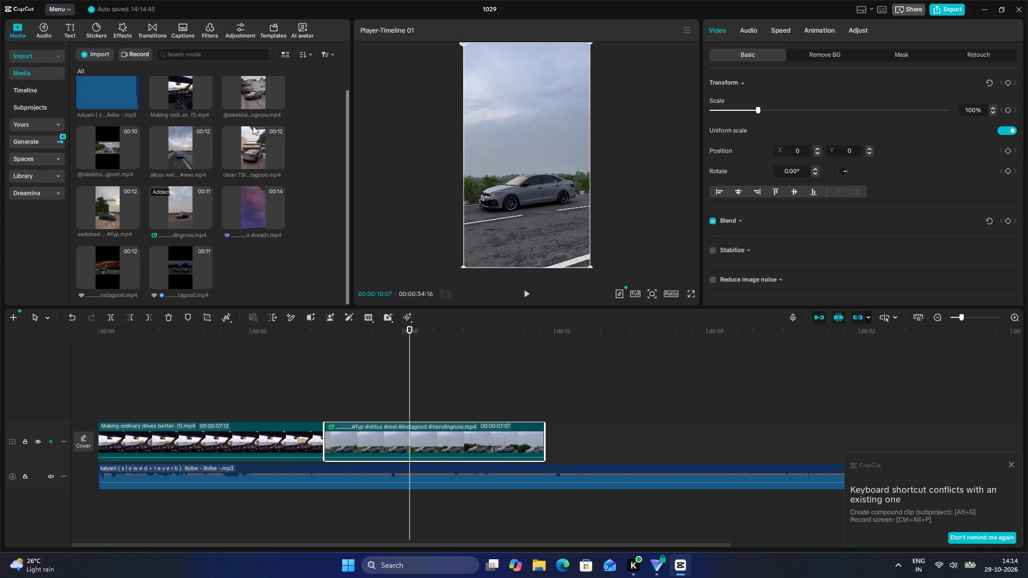
Search the transitions for "fade" and add Black Fade at the cut between the driving clip and the sedan clip.
{"action": "left_click", "coordinate": [145, 33]}
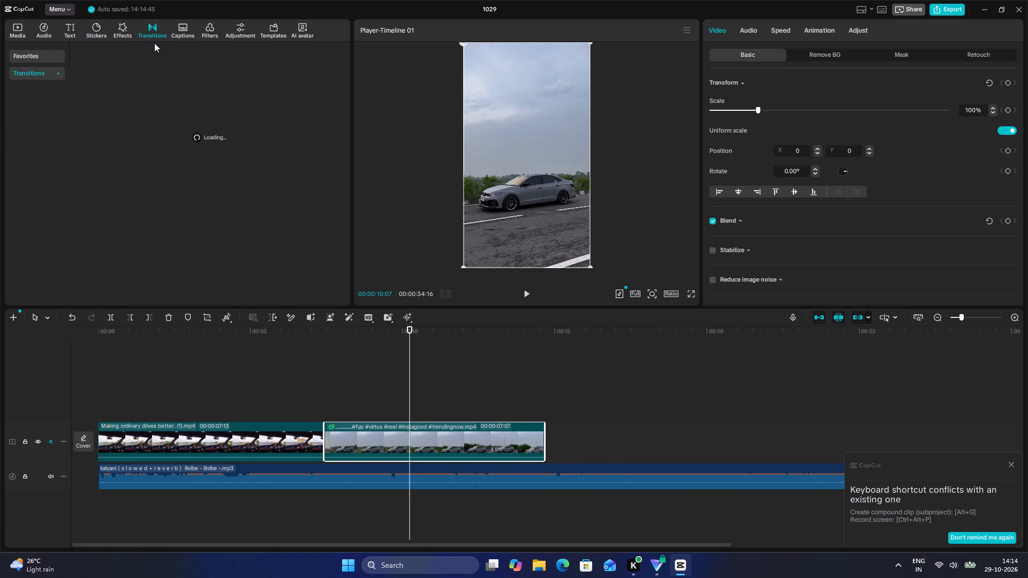
{"action": "left_click", "coordinate": [225, 387]}
{"action": "left_click_drag", "start_coordinate": [225, 387], "coordinate": [208, 383]}
{"action": "key", "text": "space"}
{"action": "key", "text": "space"}
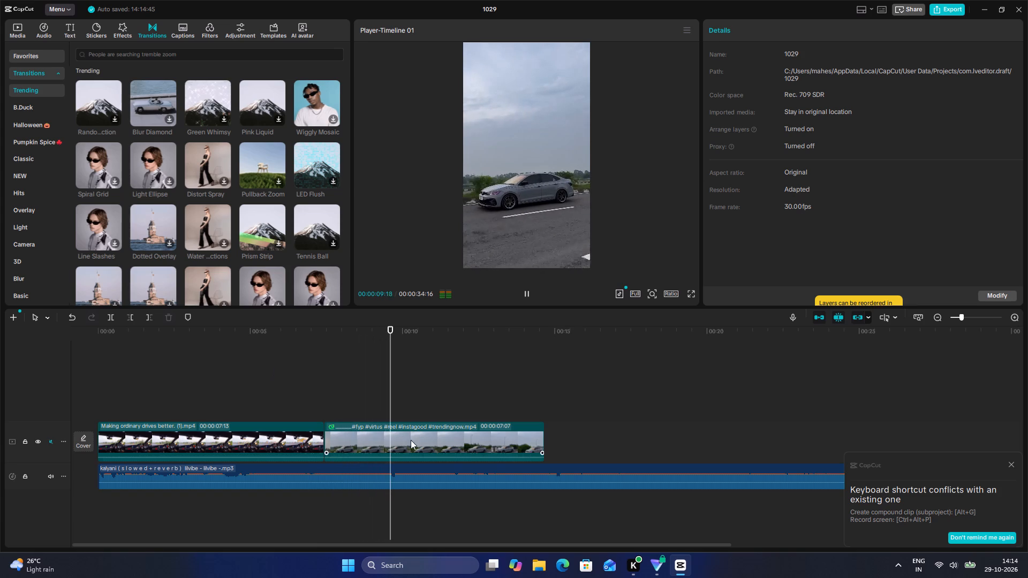
{"action": "key", "text": "space"}
{"action": "left_click", "coordinate": [134, 60]}
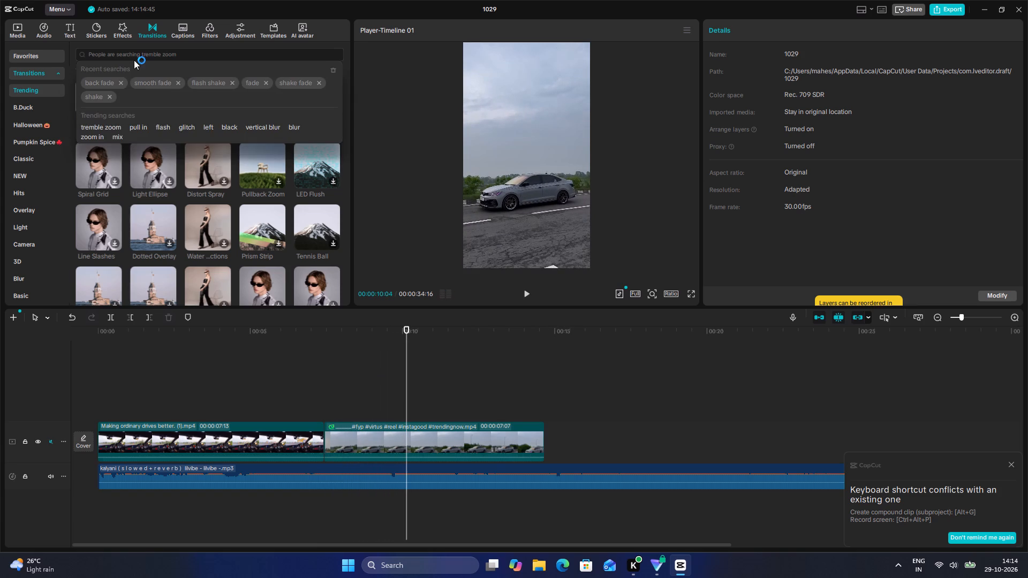
{"action": "type", "text": "fad"}
{"action": "key", "text": "e"}
{"action": "key", "text": "Return"}
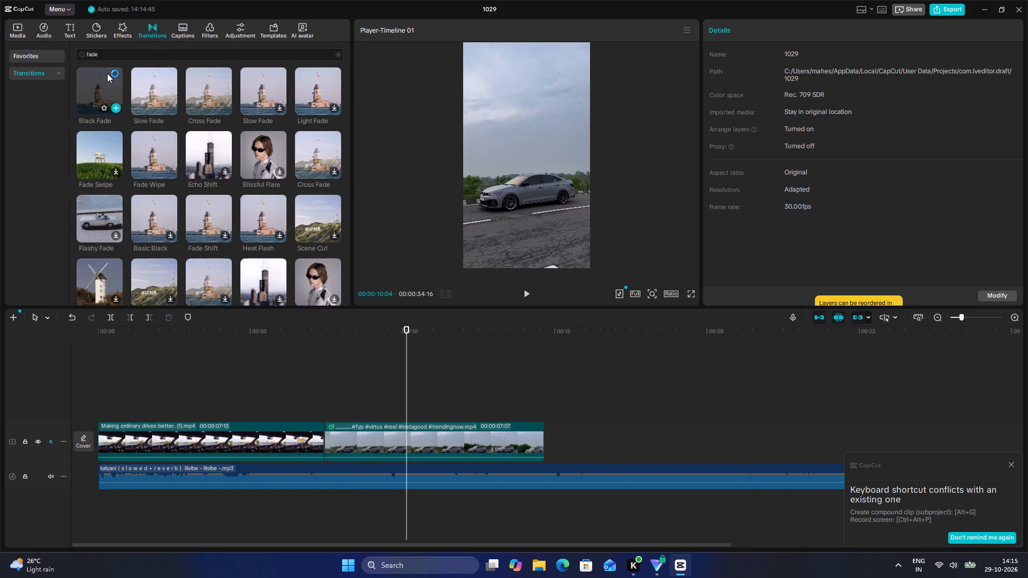
{"action": "left_click_drag", "start_coordinate": [107, 73], "coordinate": [334, 450]}
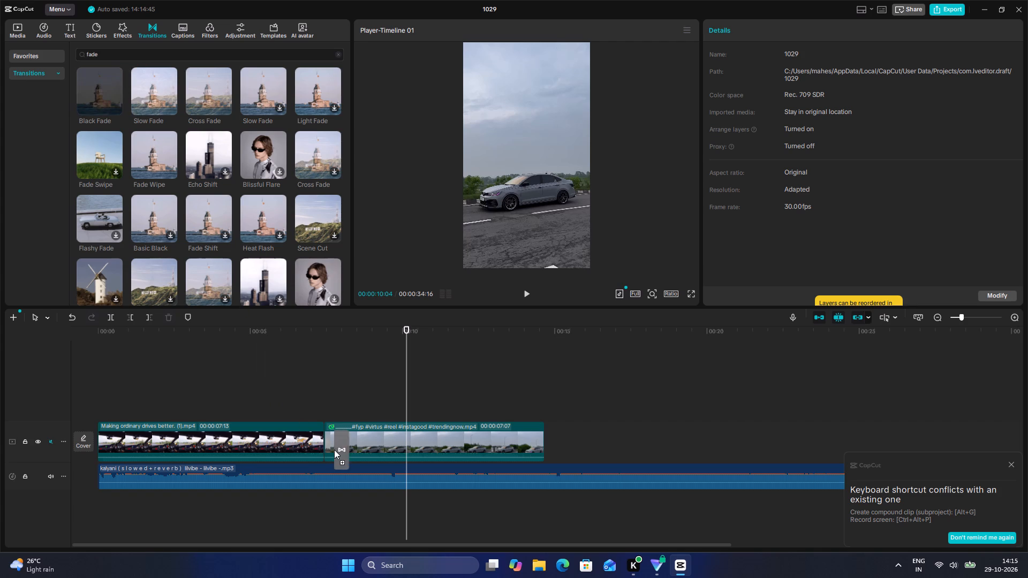
{"action": "left_click_drag", "start_coordinate": [334, 450], "coordinate": [319, 439]}
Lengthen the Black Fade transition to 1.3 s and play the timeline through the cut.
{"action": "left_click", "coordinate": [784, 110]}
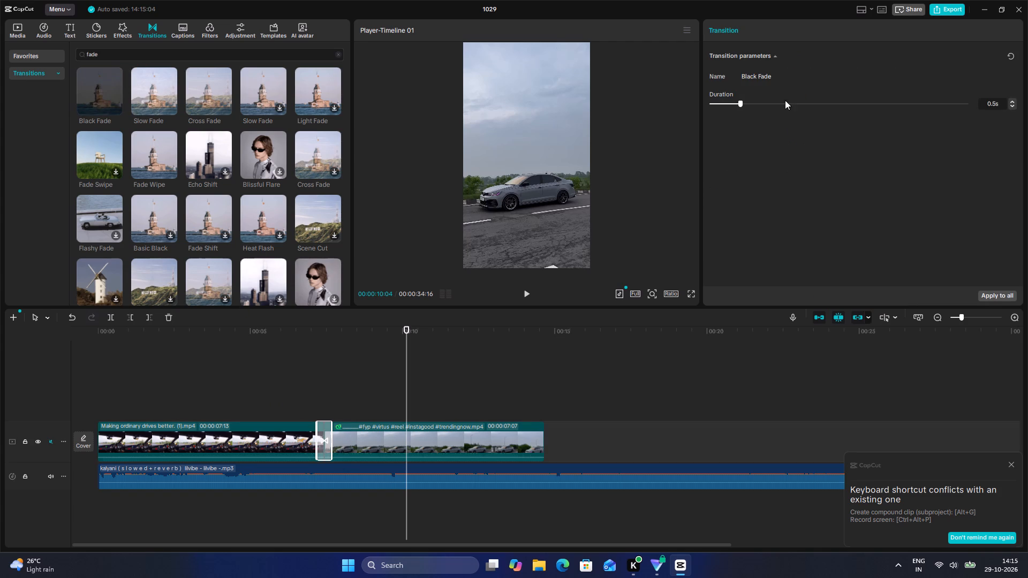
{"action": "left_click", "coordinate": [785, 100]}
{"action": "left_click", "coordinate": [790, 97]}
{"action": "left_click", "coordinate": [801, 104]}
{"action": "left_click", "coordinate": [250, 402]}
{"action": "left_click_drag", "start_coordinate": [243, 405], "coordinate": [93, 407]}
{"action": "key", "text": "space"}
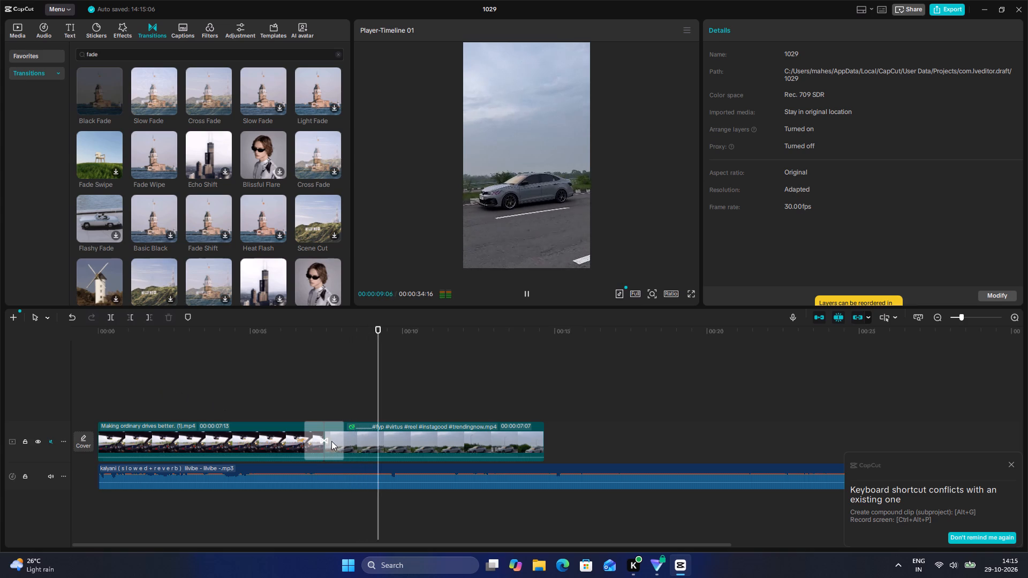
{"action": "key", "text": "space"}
Trim the end of the sedan clip back to about 10 seconds on the timeline.
{"action": "left_click", "coordinate": [473, 442]}
{"action": "left_click_drag", "start_coordinate": [547, 442], "coordinate": [543, 445]}
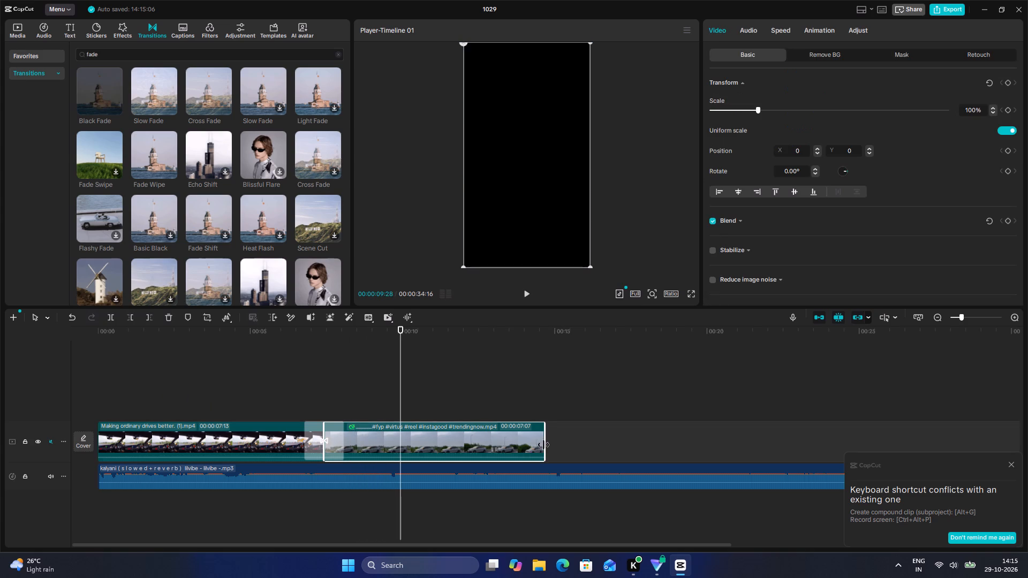
{"action": "left_click_drag", "start_coordinate": [543, 445], "coordinate": [404, 462]}
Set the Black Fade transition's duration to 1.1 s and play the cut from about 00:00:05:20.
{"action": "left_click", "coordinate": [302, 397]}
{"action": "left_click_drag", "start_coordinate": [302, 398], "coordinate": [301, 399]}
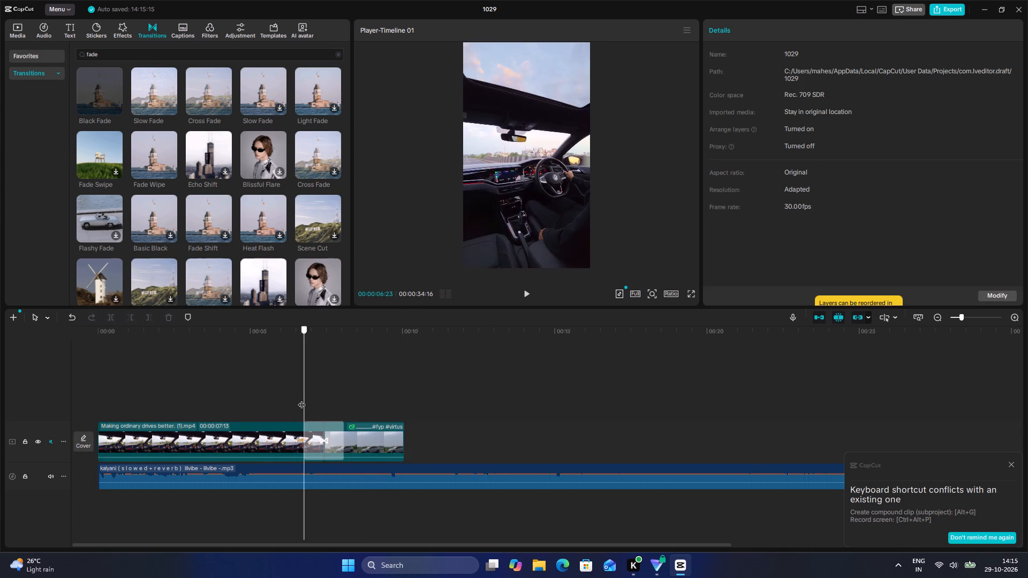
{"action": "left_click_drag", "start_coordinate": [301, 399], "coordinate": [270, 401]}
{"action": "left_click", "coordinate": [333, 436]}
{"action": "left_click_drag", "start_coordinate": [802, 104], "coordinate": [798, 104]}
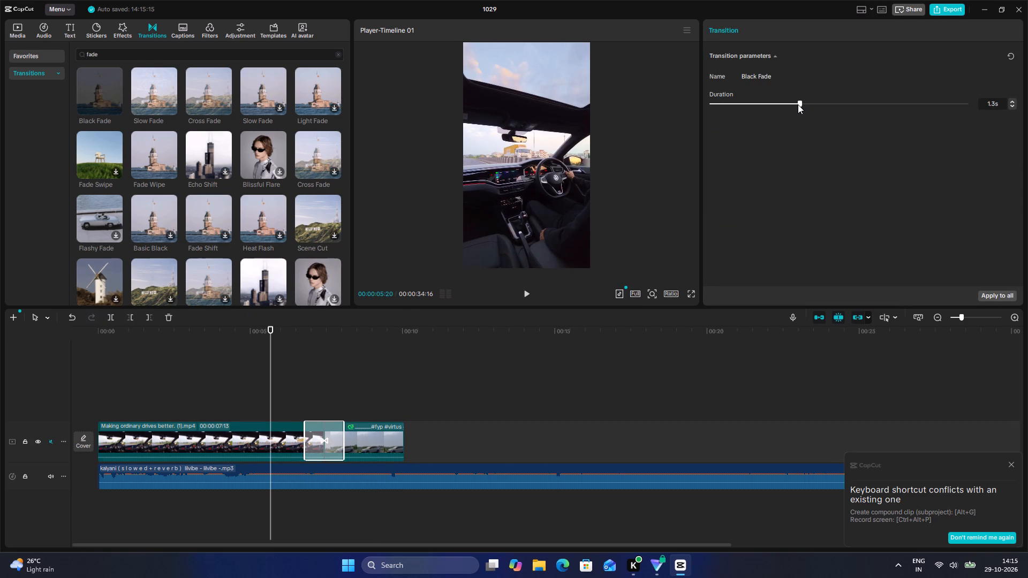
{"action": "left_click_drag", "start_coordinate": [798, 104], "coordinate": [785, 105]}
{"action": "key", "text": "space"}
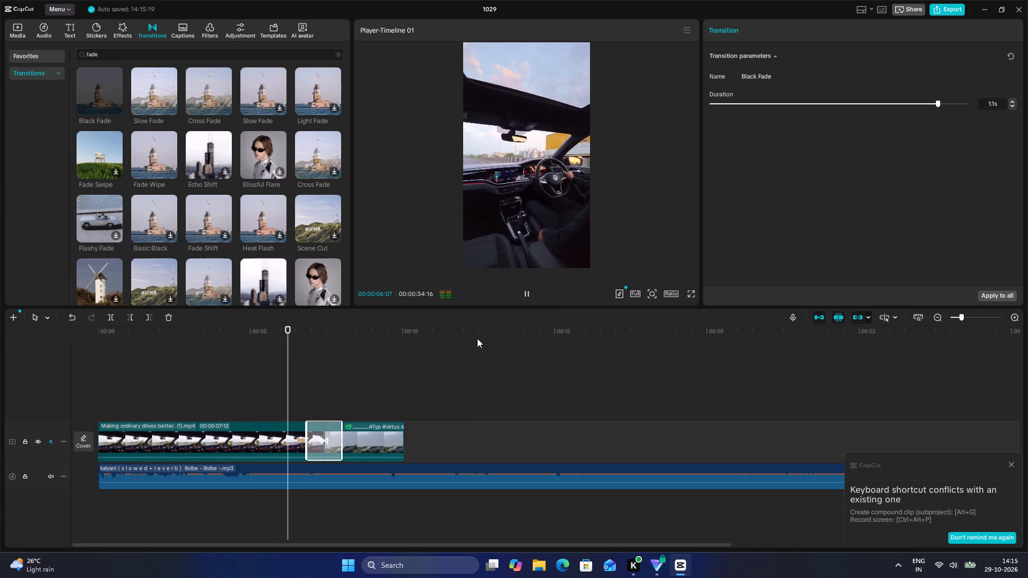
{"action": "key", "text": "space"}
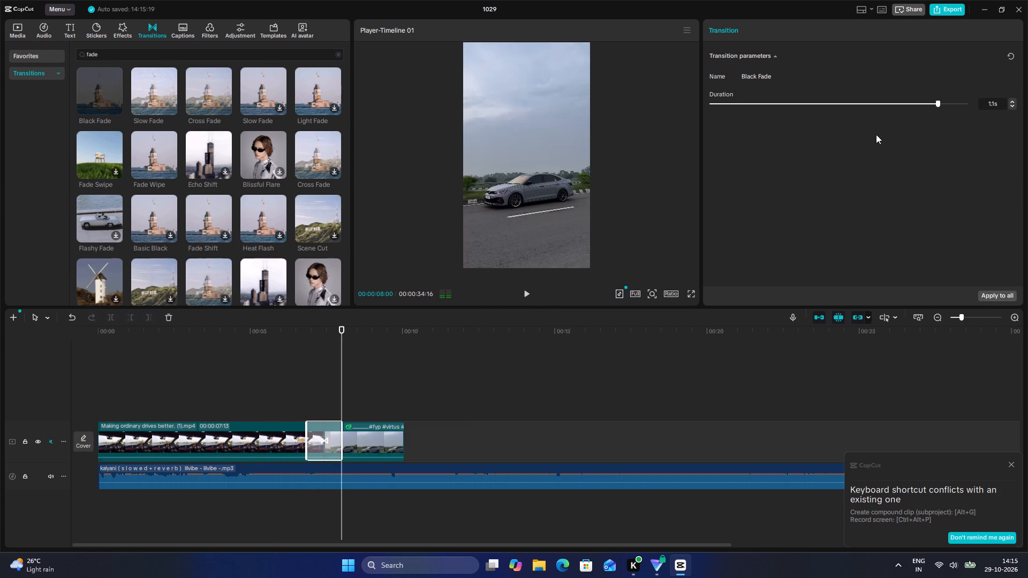
Shorten the Black Fade transition slightly further and play the cut again from about 00:00:04:20.
{"action": "triple_click", "coordinate": [895, 110]}
{"action": "left_click", "coordinate": [240, 394]}
{"action": "key", "text": "space"}
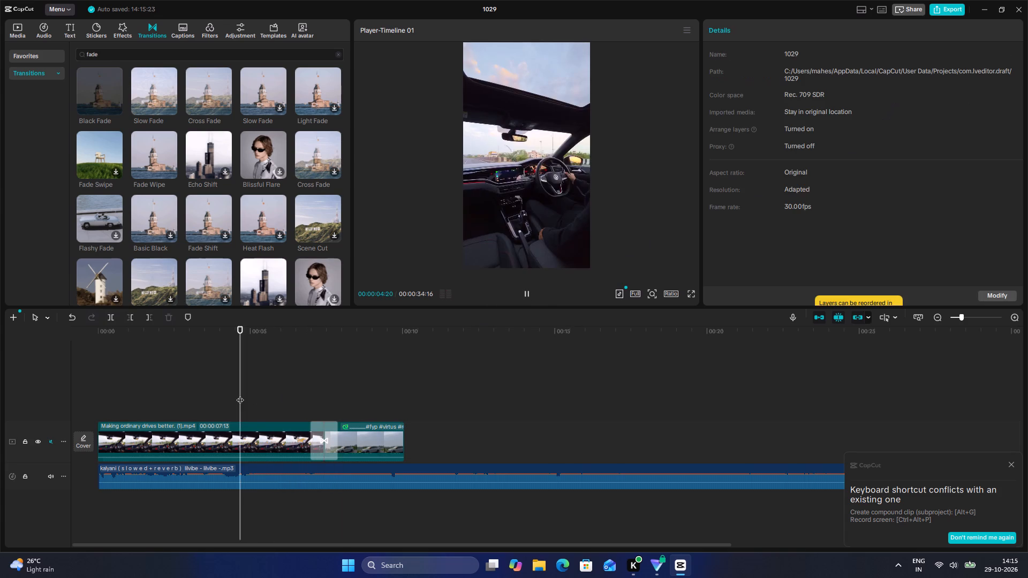
{"action": "key", "text": "space"}
{"action": "key", "text": "space"}
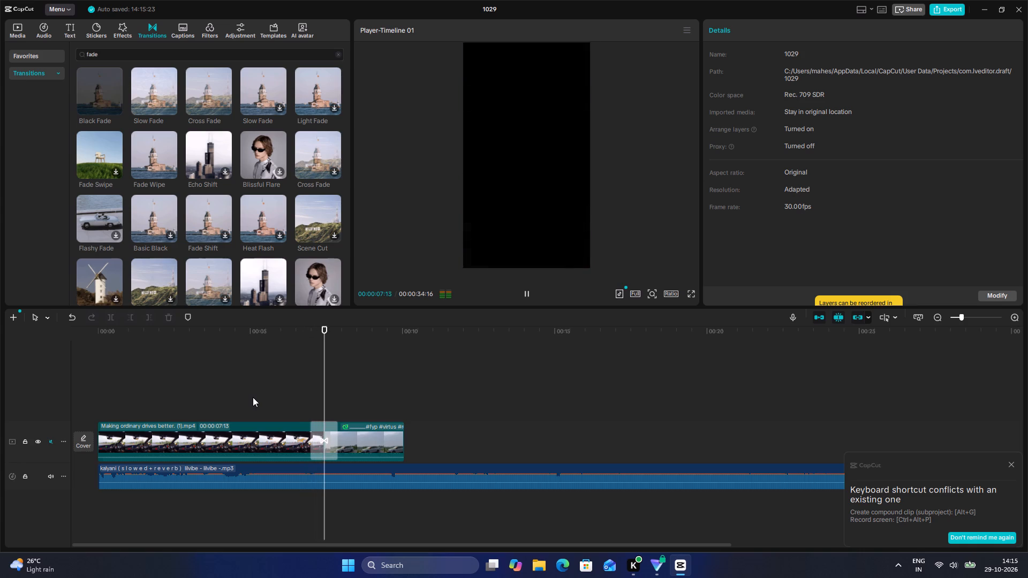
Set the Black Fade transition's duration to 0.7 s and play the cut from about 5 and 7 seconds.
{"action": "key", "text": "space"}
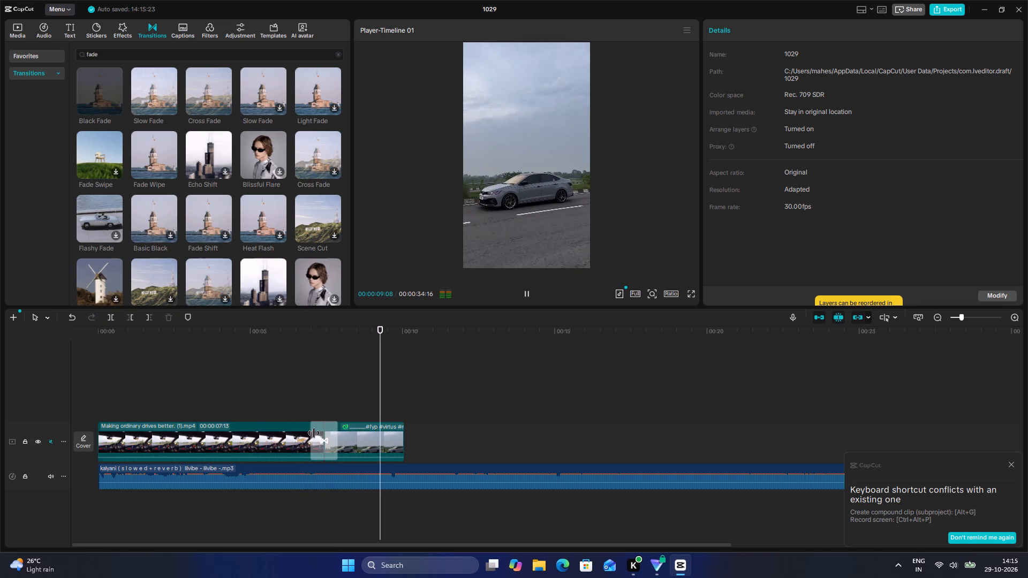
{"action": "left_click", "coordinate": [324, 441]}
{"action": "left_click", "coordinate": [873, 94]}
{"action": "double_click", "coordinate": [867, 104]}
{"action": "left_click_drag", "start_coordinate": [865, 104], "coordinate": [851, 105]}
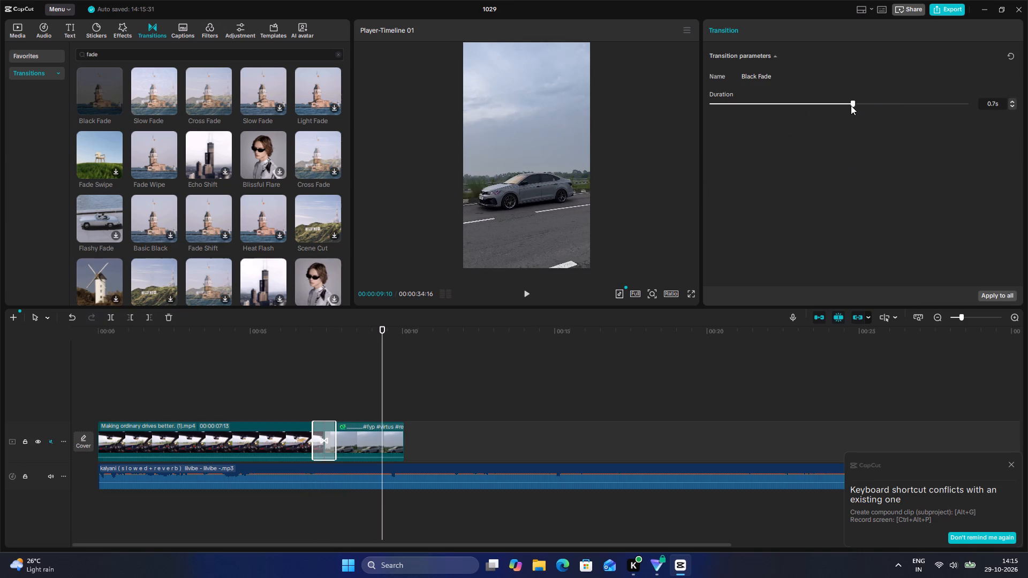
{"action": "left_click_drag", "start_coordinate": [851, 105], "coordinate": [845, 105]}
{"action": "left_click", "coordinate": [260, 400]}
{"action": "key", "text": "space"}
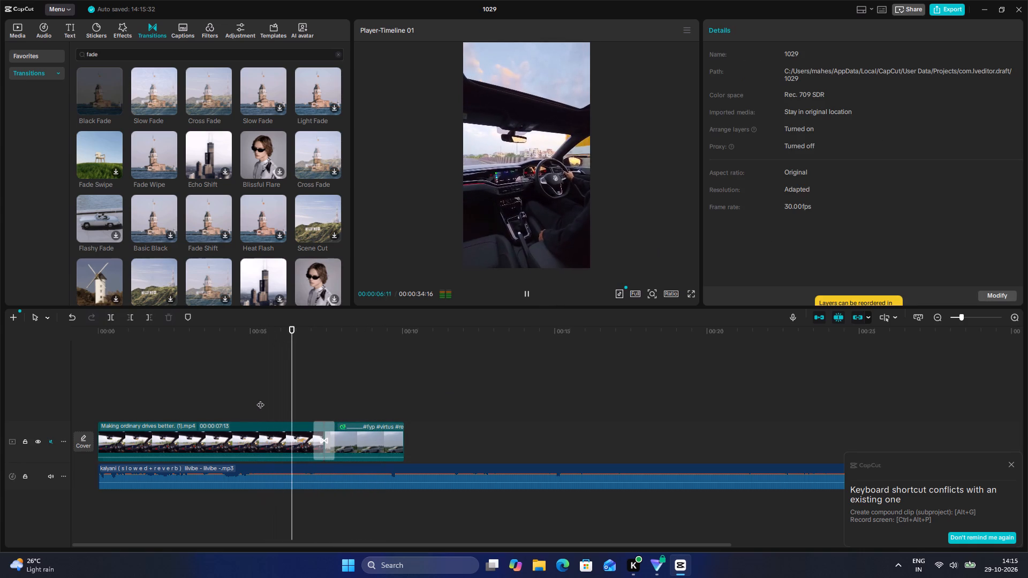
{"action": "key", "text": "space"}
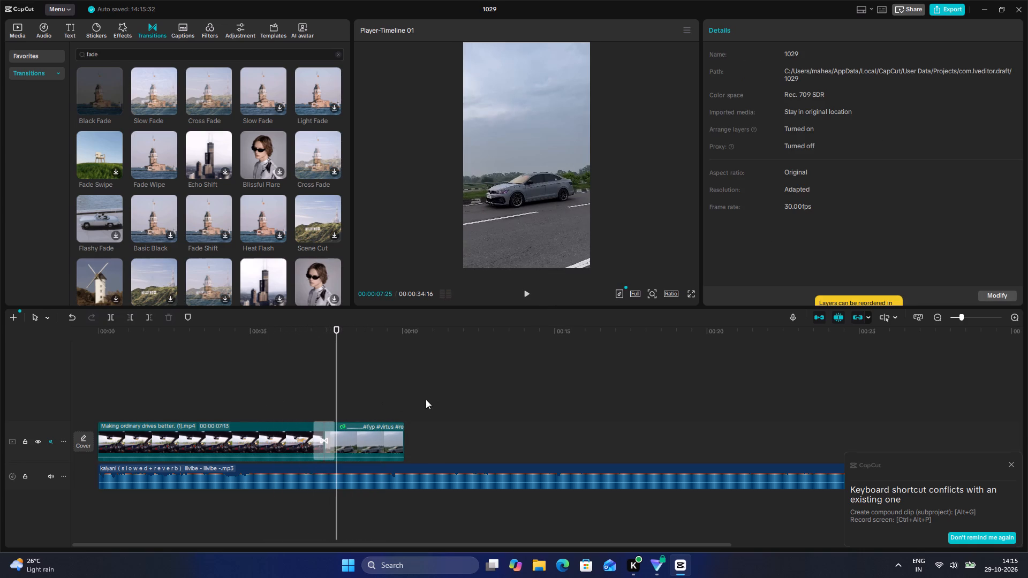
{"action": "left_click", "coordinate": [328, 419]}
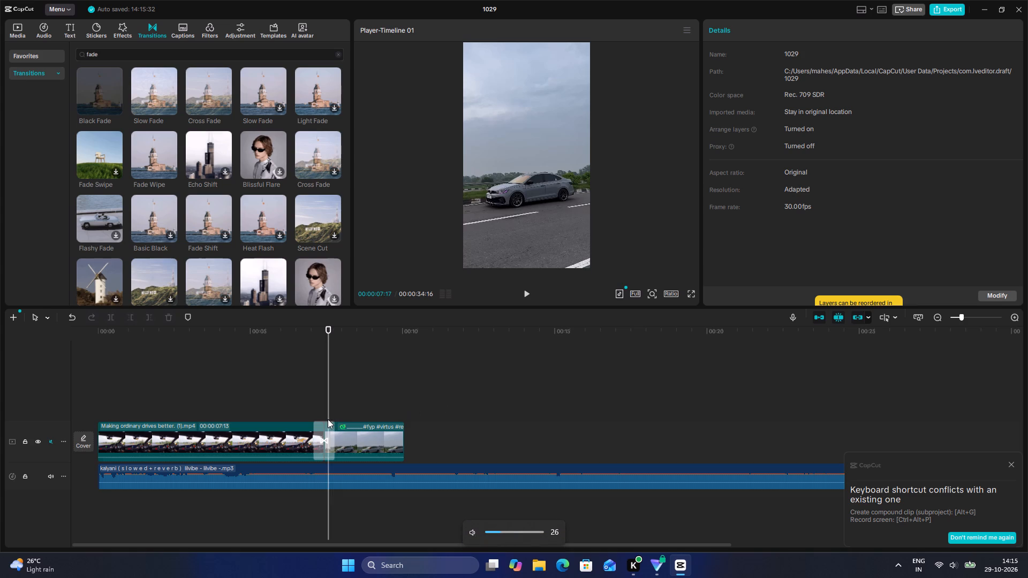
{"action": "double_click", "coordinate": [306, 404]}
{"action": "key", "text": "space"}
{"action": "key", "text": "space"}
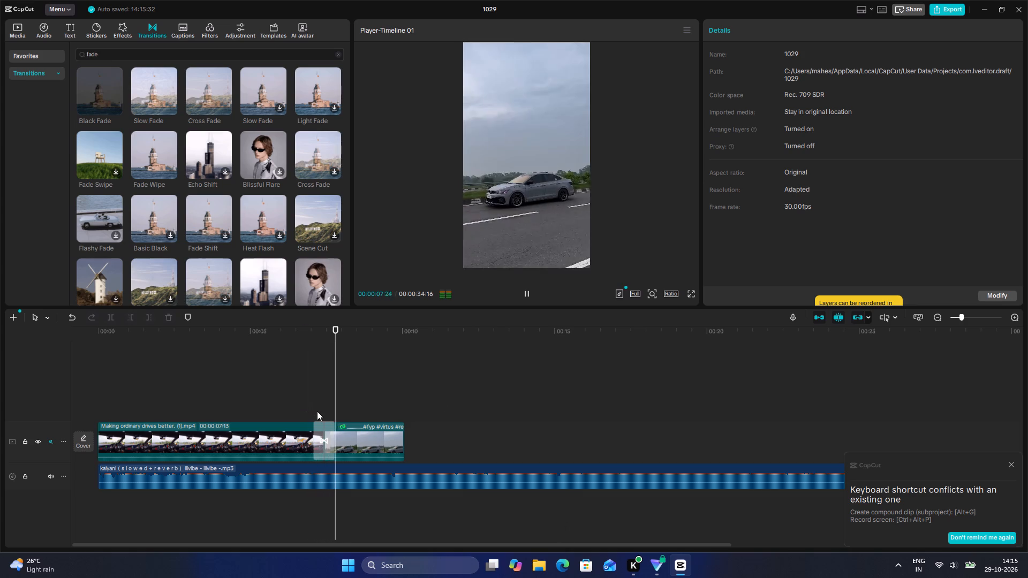
Set the Black Fade transition's duration to 0.5 s and play the timeline through the cut from about 5 seconds.
{"action": "left_click", "coordinate": [327, 445]}
{"action": "left_click_drag", "start_coordinate": [844, 102], "coordinate": [837, 102]}
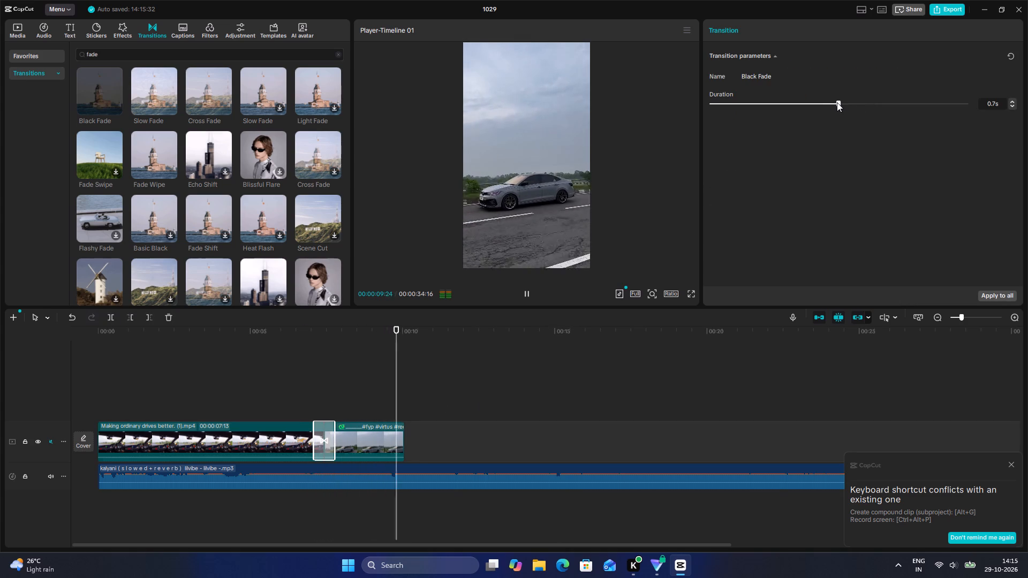
{"action": "left_click_drag", "start_coordinate": [837, 102], "coordinate": [835, 102]}
{"action": "left_click_drag", "start_coordinate": [820, 97], "coordinate": [819, 107]}
{"action": "left_click", "coordinate": [819, 108]}
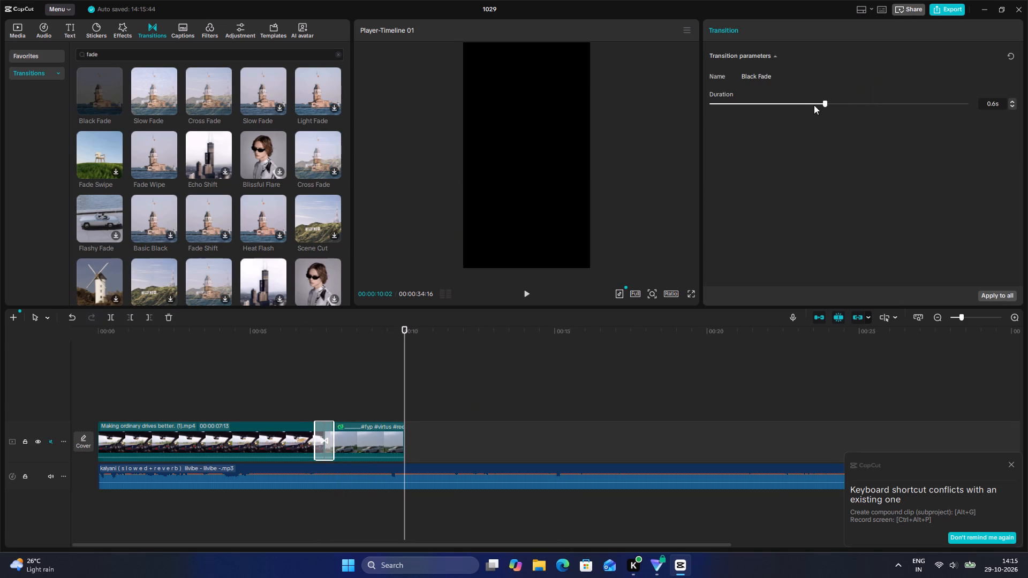
{"action": "left_click", "coordinate": [814, 105]}
{"action": "left_click", "coordinate": [263, 392]}
{"action": "key", "text": "space"}
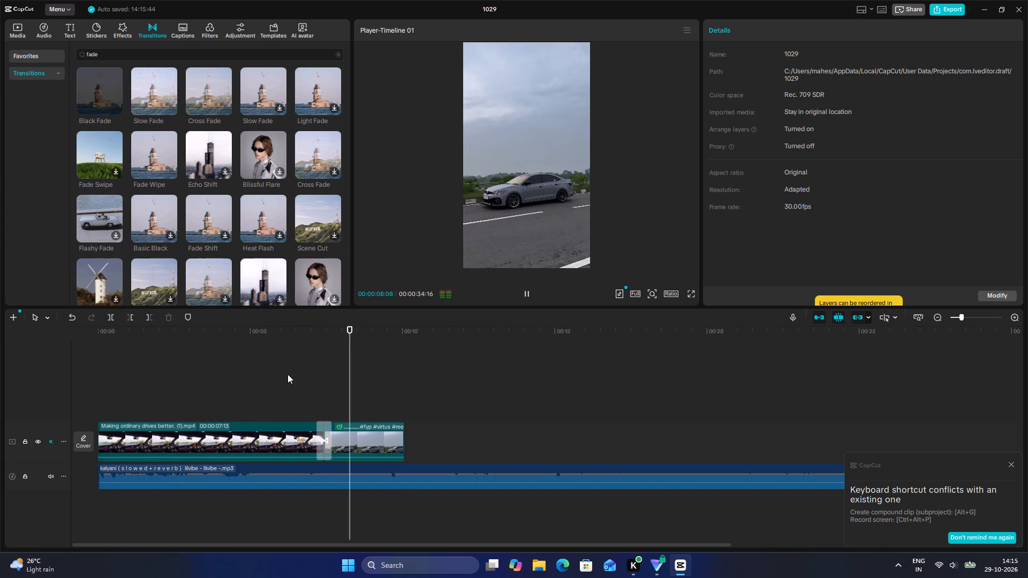
{"action": "key", "text": "space"}
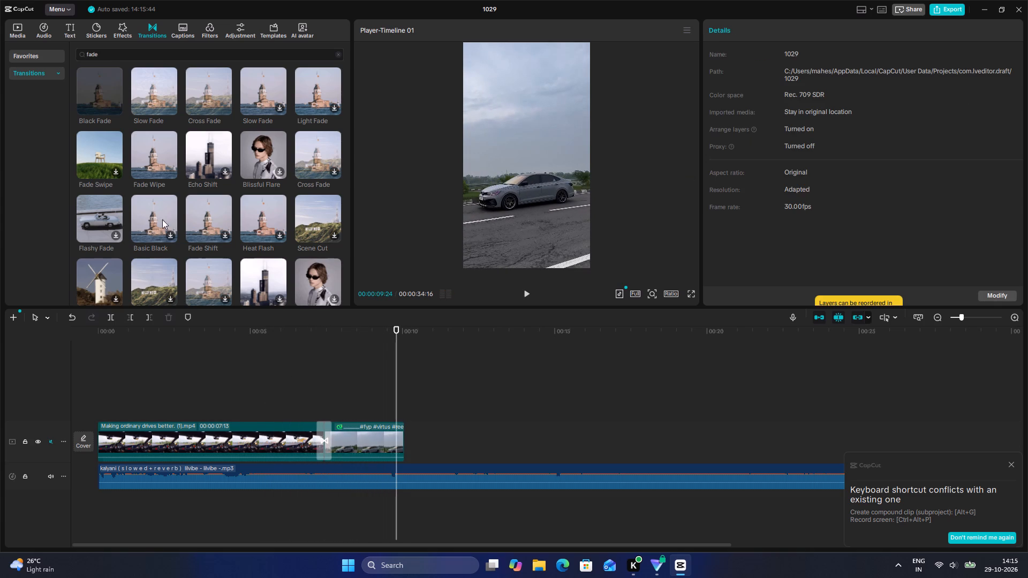
Add the 14-second purple-sky car clip (#reach.mp4) on a new track above the main track, starting at about 10.6 seconds.
{"action": "left_click", "coordinate": [22, 29]}
{"action": "left_click", "coordinate": [235, 200]}
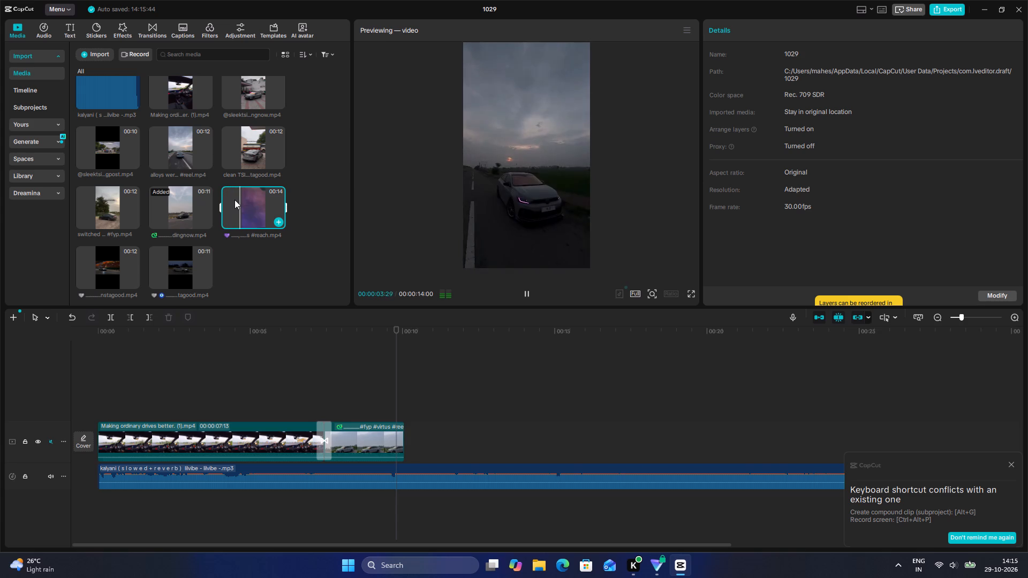
{"action": "left_click_drag", "start_coordinate": [235, 200], "coordinate": [421, 362]}
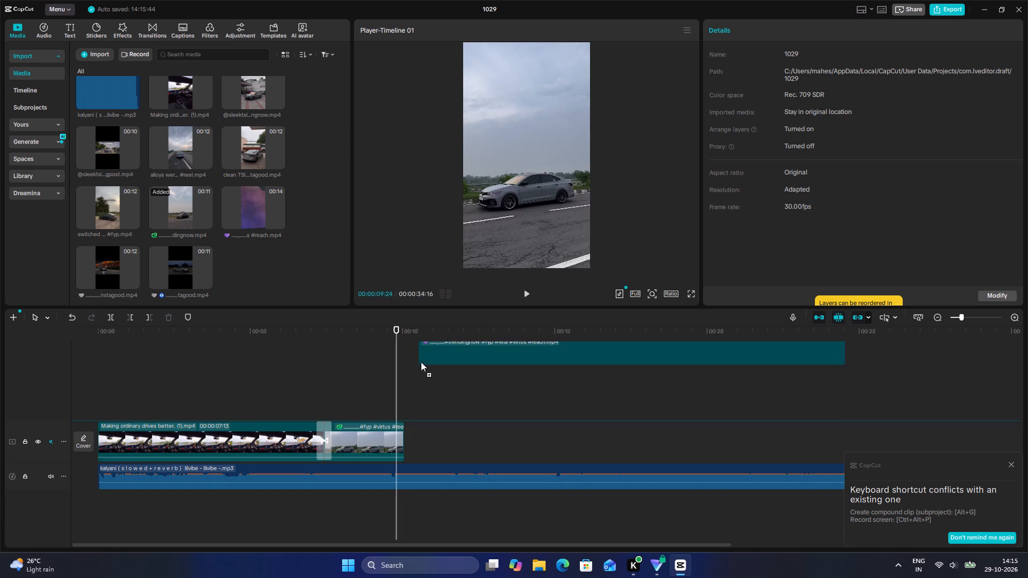
{"action": "left_click_drag", "start_coordinate": [421, 362], "coordinate": [421, 363]}
Split the #reach clip at 00:00:13:27 and move its first part onto the main track directly after the sedan clip.
{"action": "left_click_drag", "start_coordinate": [523, 369], "coordinate": [506, 370]}
{"action": "triple_click", "coordinate": [445, 359]}
{"action": "left_click", "coordinate": [443, 359]}
{"action": "left_click_drag", "start_coordinate": [443, 359], "coordinate": [442, 360]}
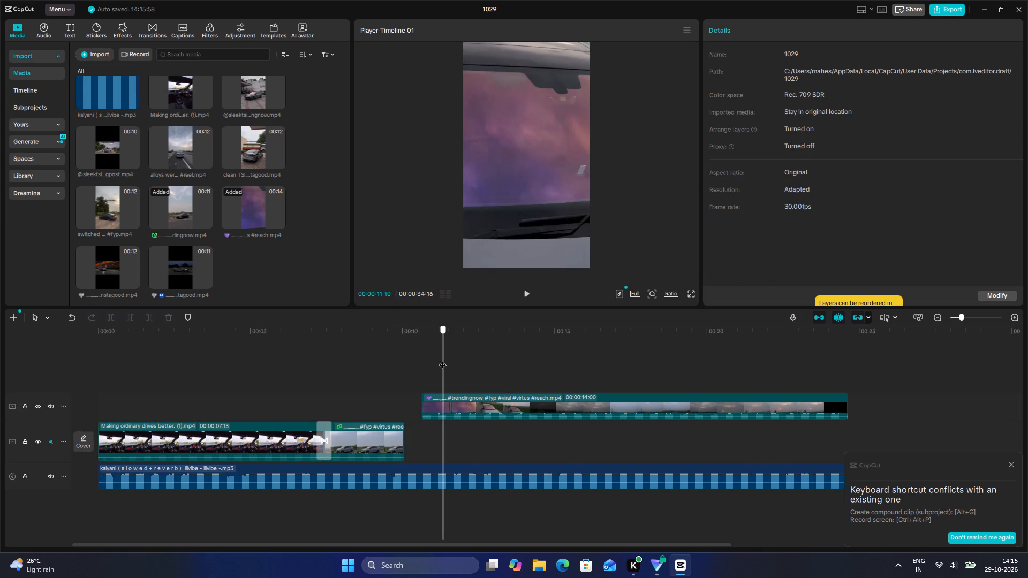
{"action": "left_click_drag", "start_coordinate": [442, 360], "coordinate": [473, 363]}
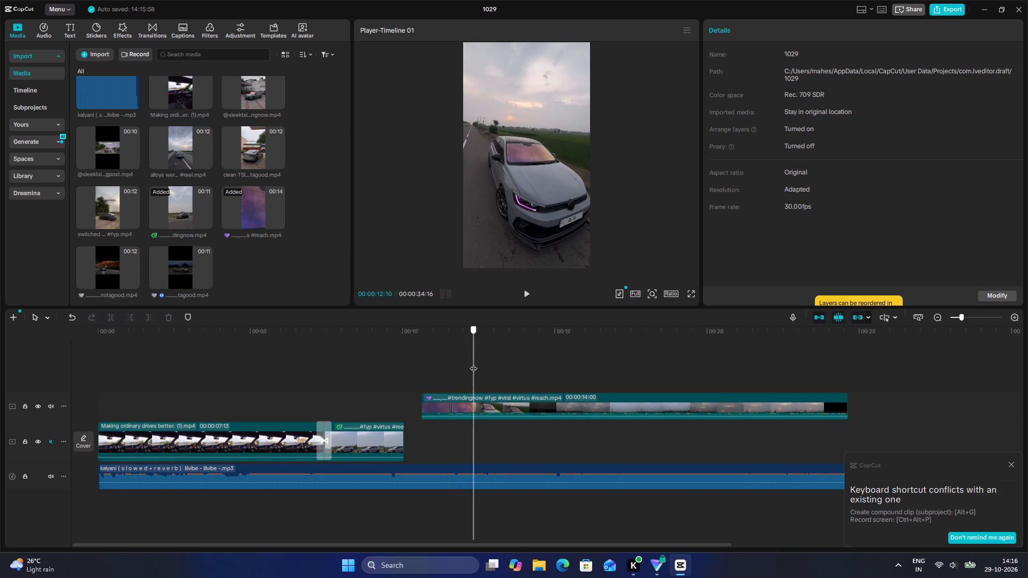
{"action": "left_click_drag", "start_coordinate": [473, 363], "coordinate": [461, 369]}
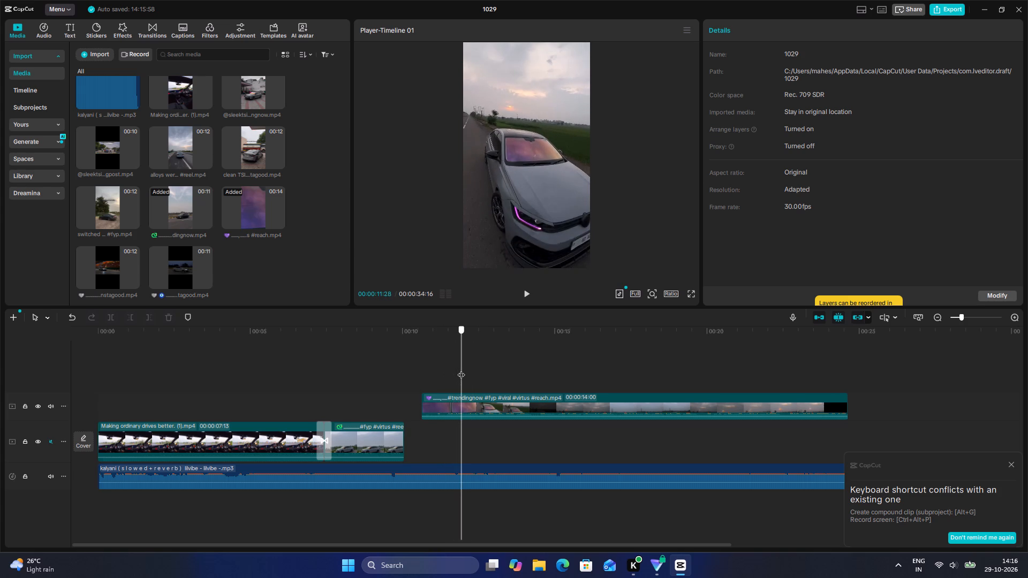
{"action": "left_click_drag", "start_coordinate": [461, 369], "coordinate": [499, 369]}
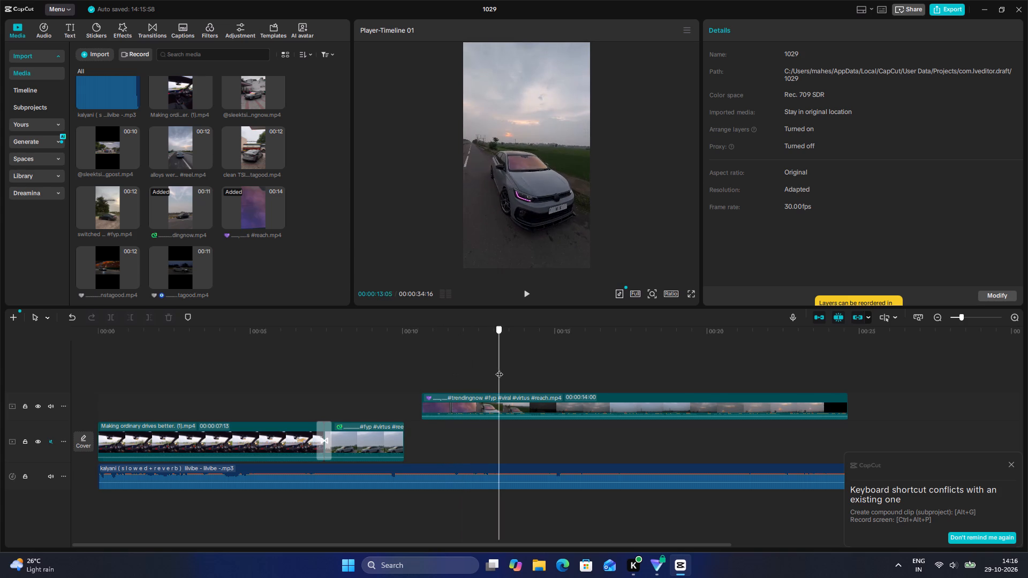
{"action": "left_click_drag", "start_coordinate": [499, 369], "coordinate": [534, 364]}
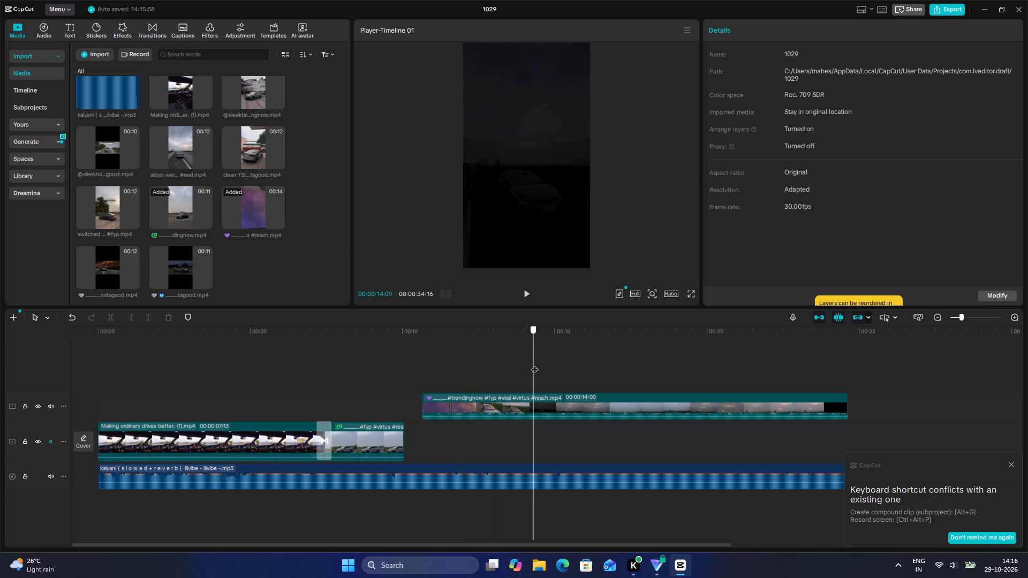
{"action": "left_click_drag", "start_coordinate": [534, 364], "coordinate": [522, 362]}
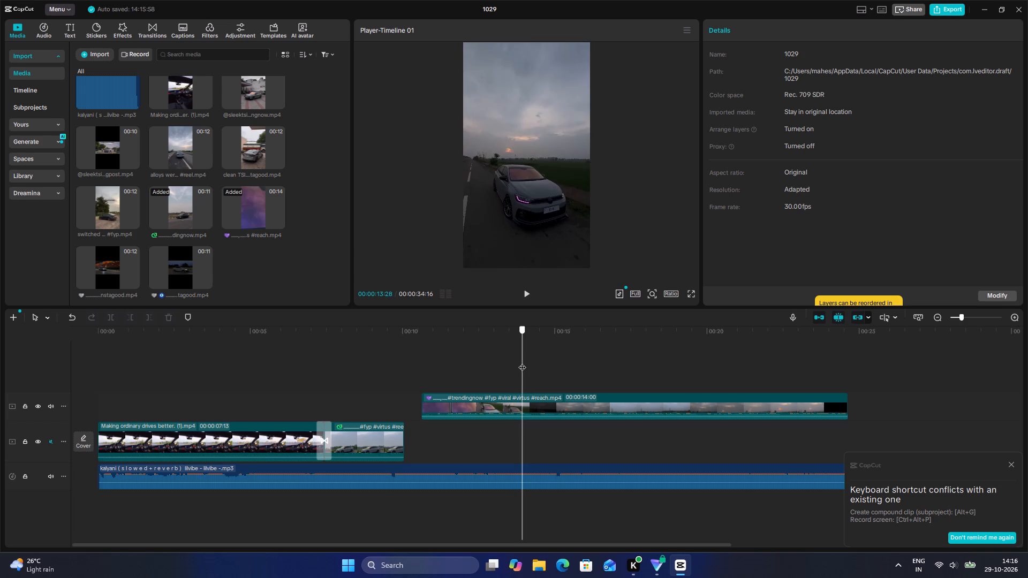
{"action": "left_click_drag", "start_coordinate": [522, 362], "coordinate": [521, 362]}
{"action": "key", "text": "b"}
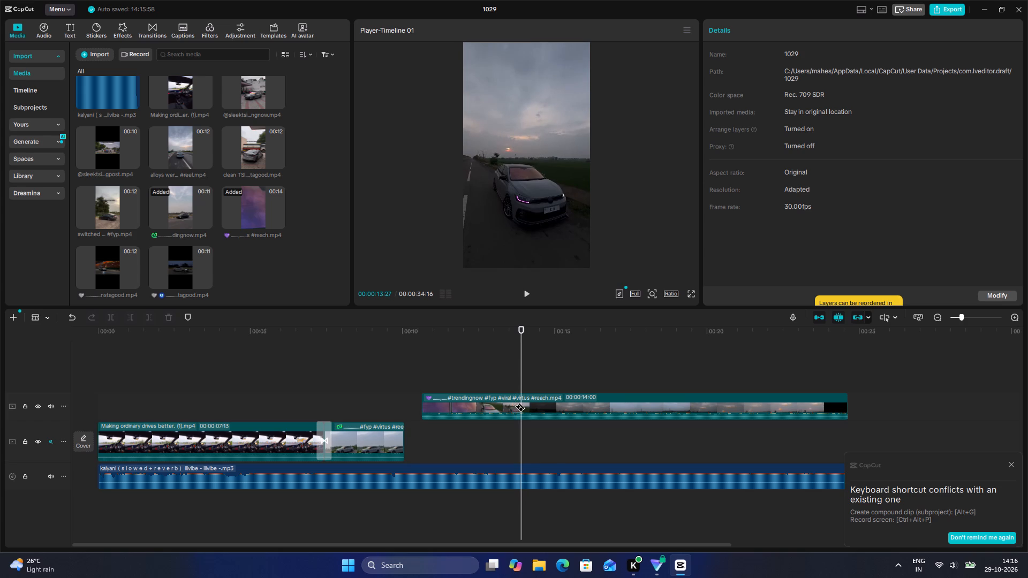
{"action": "left_click", "coordinate": [521, 402]}
{"action": "key", "text": "a"}
{"action": "left_click_drag", "start_coordinate": [485, 402], "coordinate": [462, 442]}
Apply the 0.5 s Black Fade transition to all cuts and play the timeline from about 4 seconds.
{"action": "left_click", "coordinate": [323, 435]}
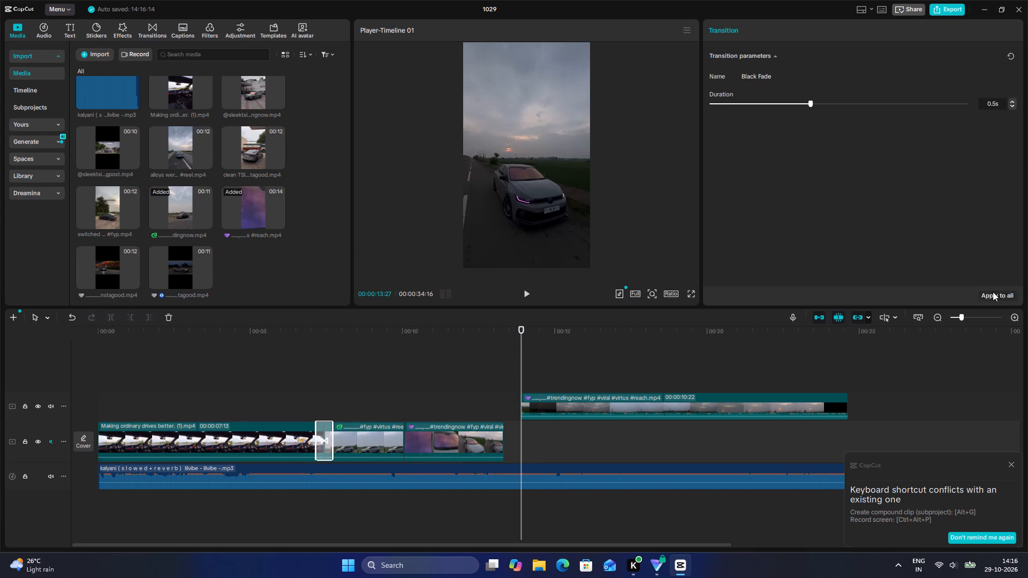
{"action": "left_click", "coordinate": [993, 292]}
{"action": "left_click", "coordinate": [225, 392]}
{"action": "key", "text": "space"}
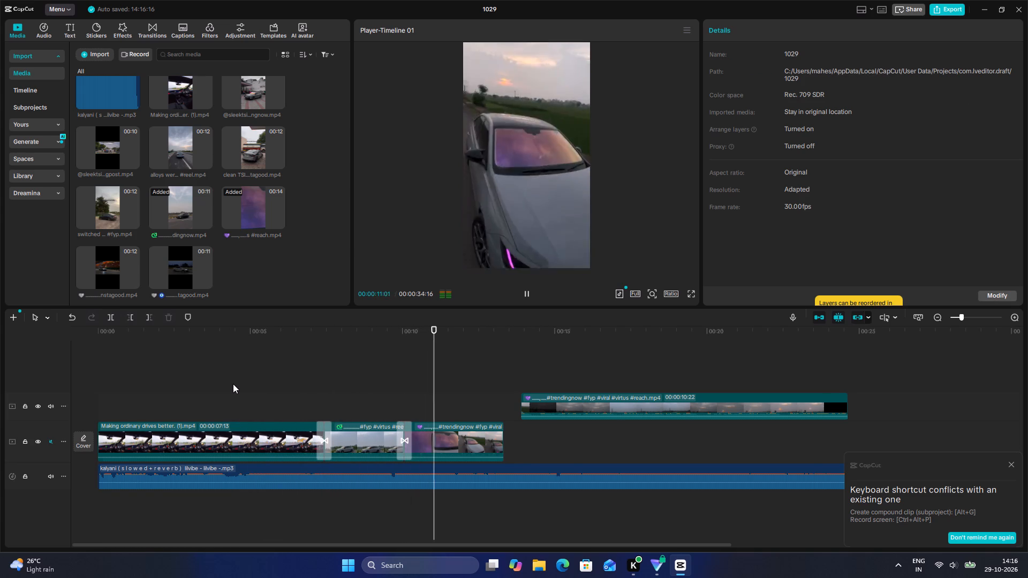
{"action": "key", "text": "space"}
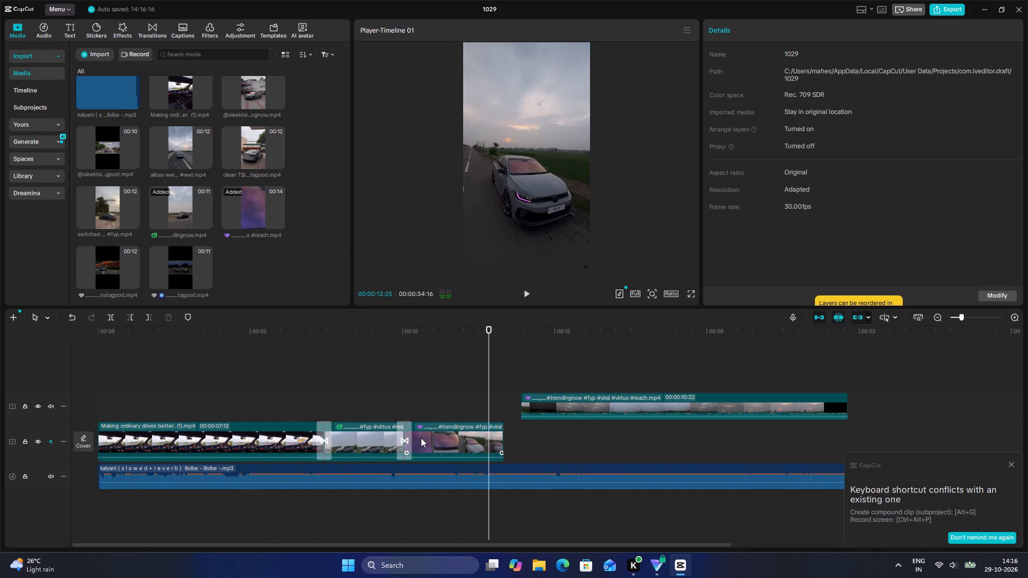
Trim the start of the #reach part on the main track by about 1.7 s and play the cuts from about 7 seconds.
{"action": "left_click", "coordinate": [425, 437]}
{"action": "left_click_drag", "start_coordinate": [405, 442], "coordinate": [424, 444]}
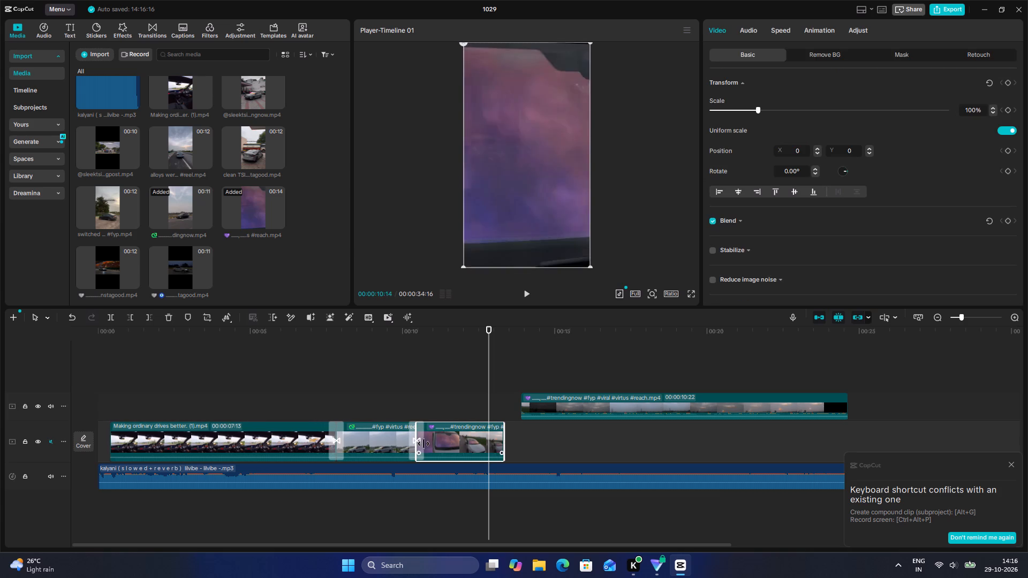
{"action": "left_click_drag", "start_coordinate": [424, 444], "coordinate": [456, 442]}
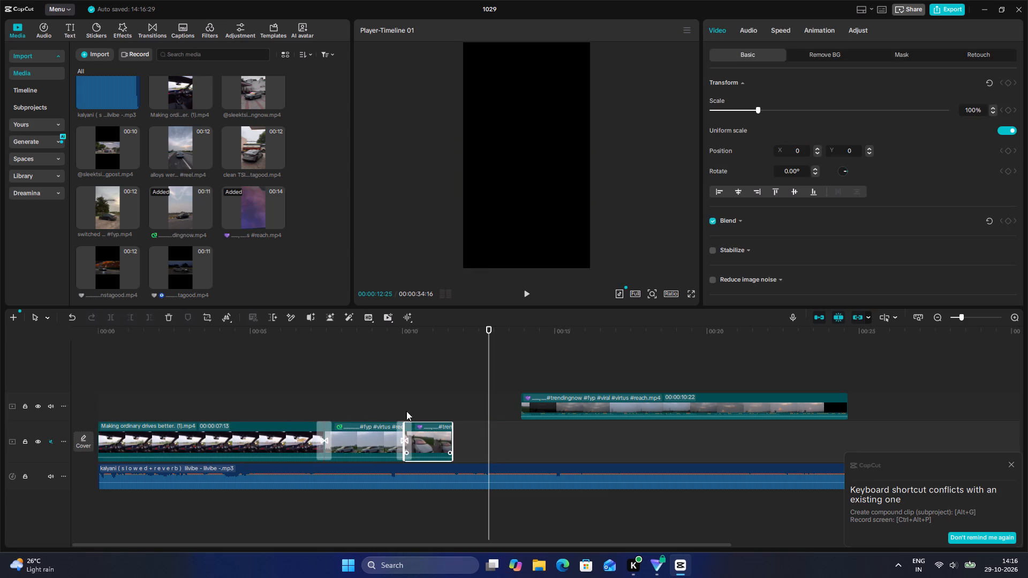
{"action": "left_click", "coordinate": [336, 381]}
{"action": "left_click_drag", "start_coordinate": [336, 381], "coordinate": [304, 380]}
{"action": "key", "text": "space"}
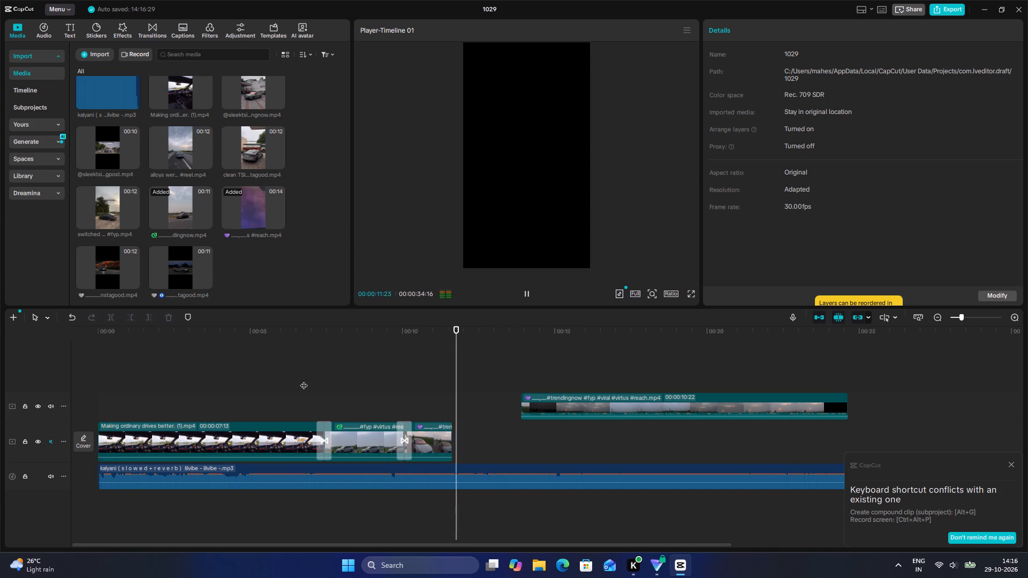
{"action": "key", "text": "space"}
Move the remaining #reach part onto the main track after the short part and play the join from 00:00:10:02.
{"action": "left_click", "coordinate": [449, 424]}
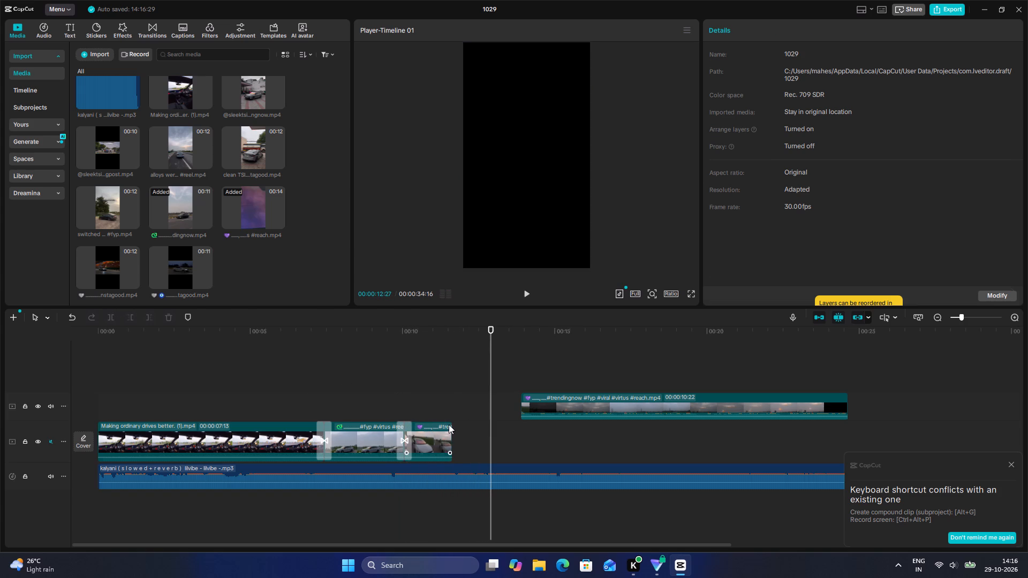
{"action": "left_click_drag", "start_coordinate": [550, 408], "coordinate": [482, 450]}
{"action": "double_click", "coordinate": [404, 396]}
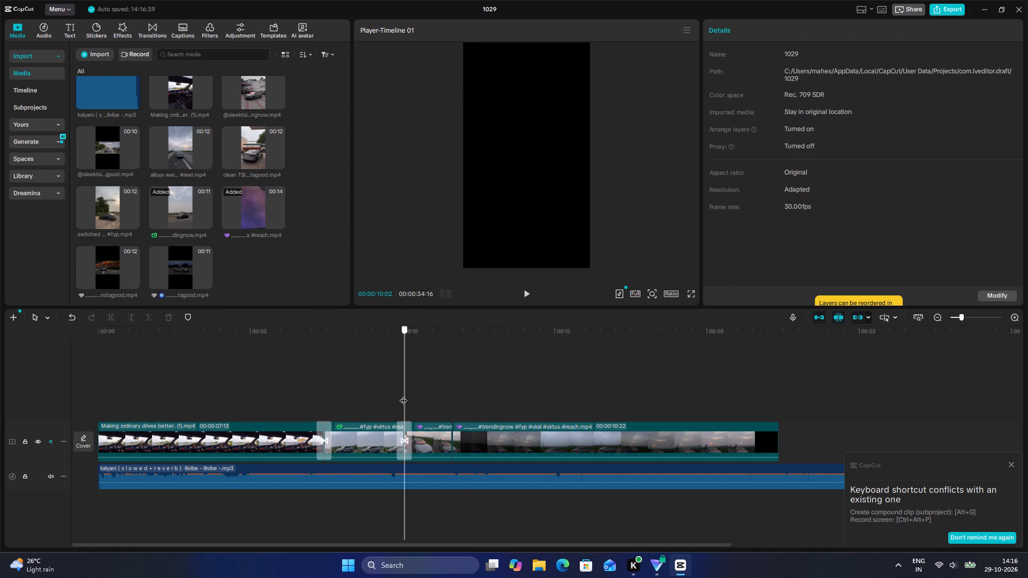
{"action": "key", "text": "space"}
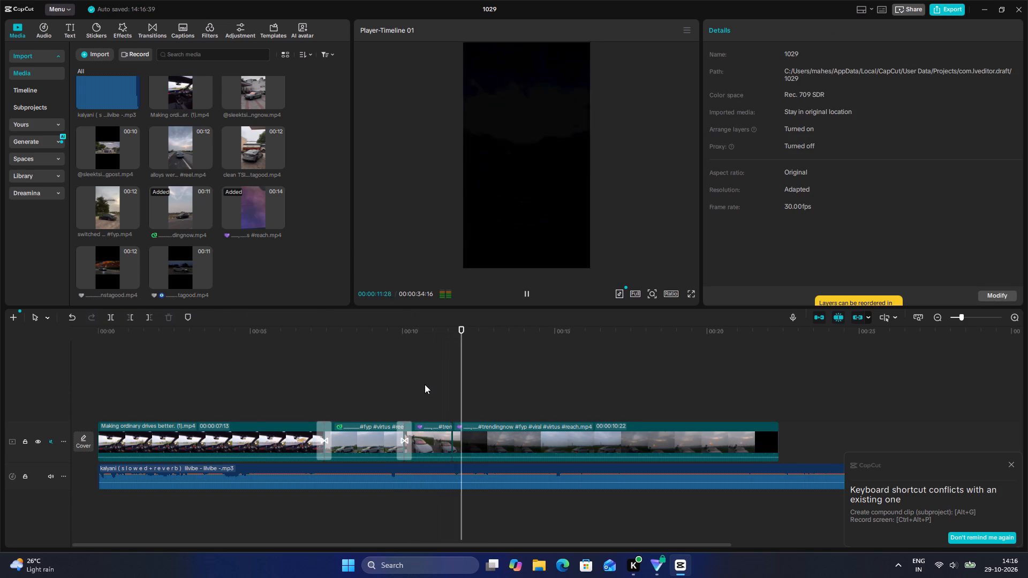
{"action": "key", "text": "space"}
{"action": "key", "text": "space"}
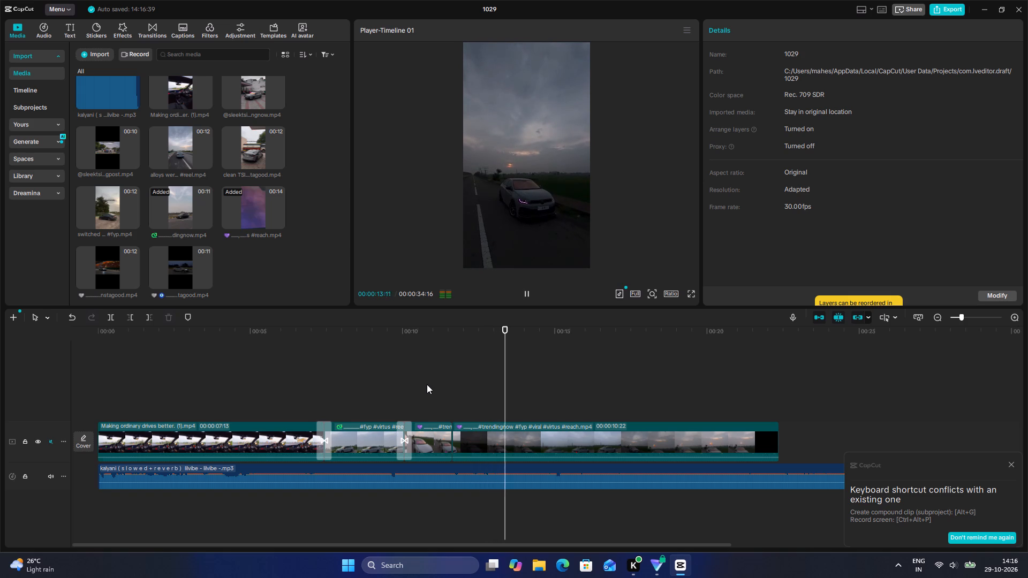
{"action": "left_click", "coordinate": [385, 377]}
{"action": "left_click_drag", "start_coordinate": [384, 377], "coordinate": [166, 372]}
{"action": "key", "text": "space"}
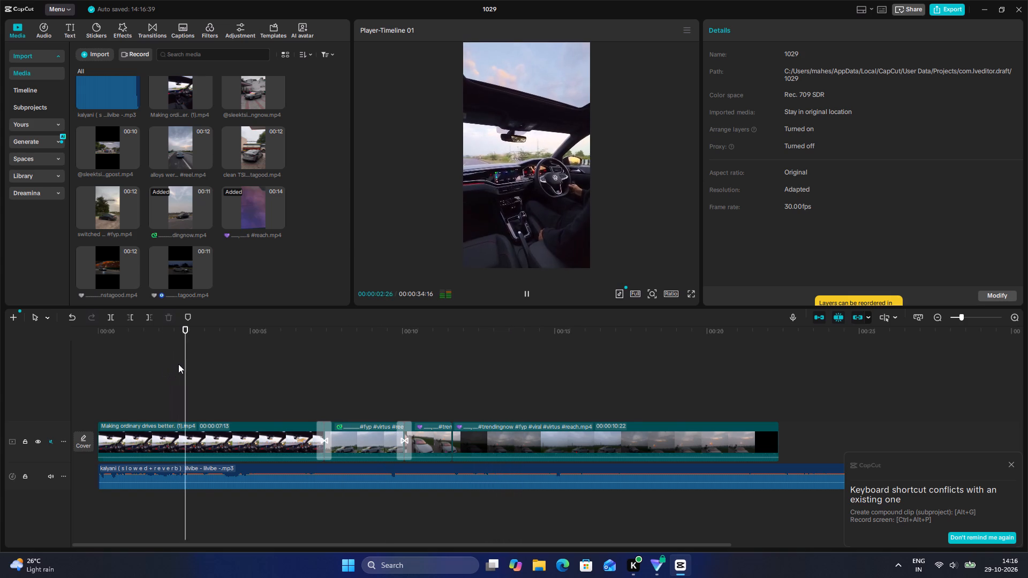
Set the project's frame rate to 60 fps and save the project settings.
{"action": "left_click", "coordinate": [985, 294]}
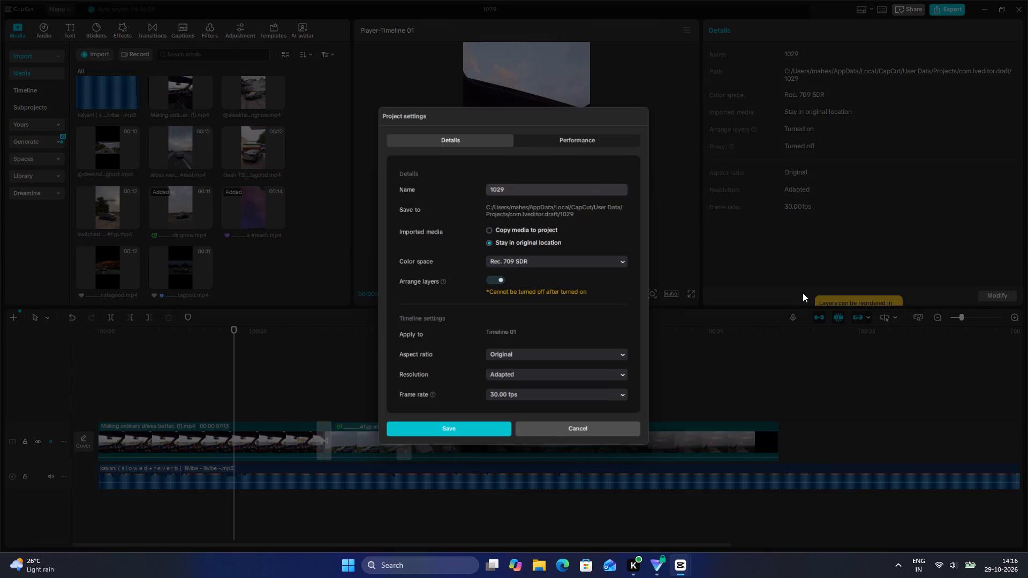
{"action": "left_click", "coordinate": [524, 396]}
{"action": "left_click", "coordinate": [538, 517]}
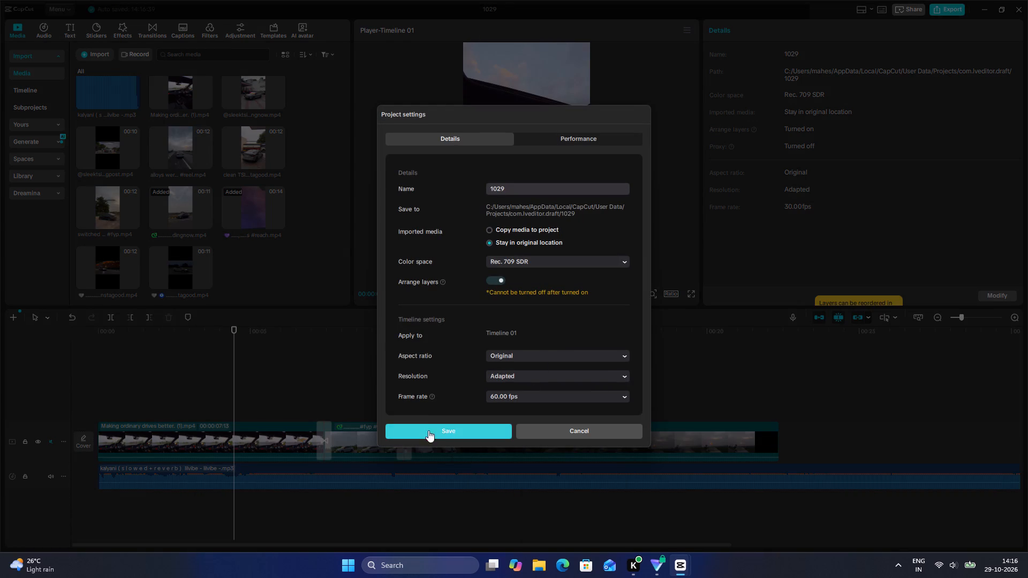
{"action": "left_click", "coordinate": [427, 422]}
{"action": "left_click", "coordinate": [434, 433]}
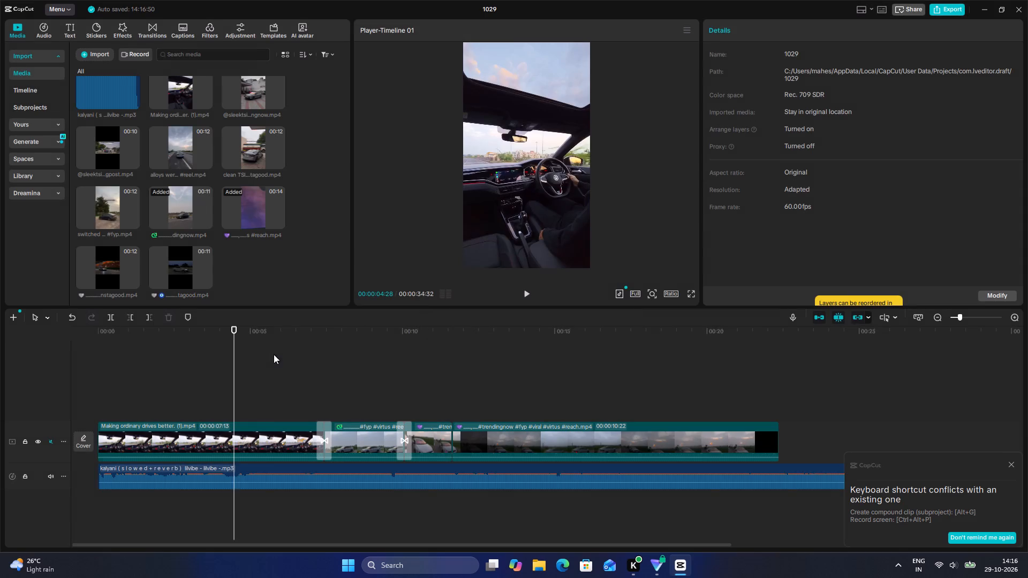
Play the timeline from the beginning through all the cuts to about 00:00:14:00.
{"action": "left_click", "coordinate": [273, 357]}
{"action": "left_click_drag", "start_coordinate": [272, 361], "coordinate": [2, 370]}
{"action": "key", "text": "space"}
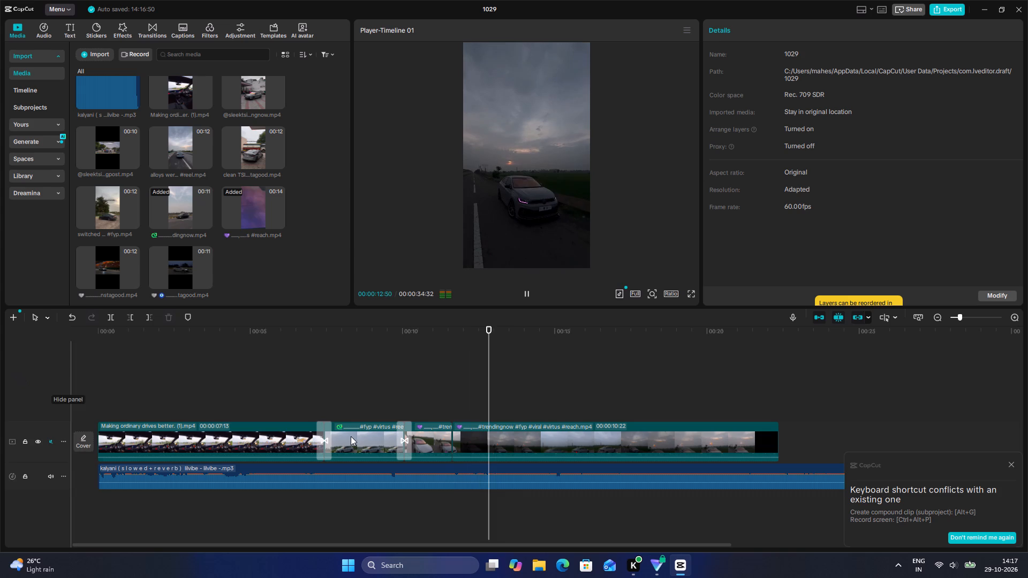
{"action": "left_click", "coordinate": [428, 442]}
{"action": "key", "text": "space"}
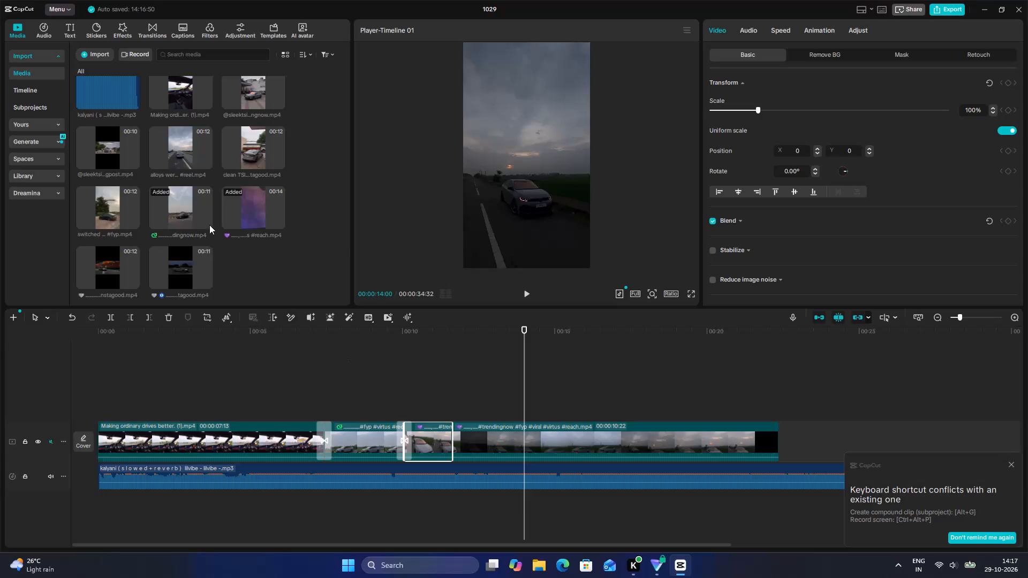
Preview the imported clips and place the 10 s #trendingpost clip on a track above the main one from about 9.8 s.
{"action": "left_click", "coordinate": [241, 208]}
{"action": "left_click", "coordinate": [205, 207]}
{"action": "left_click", "coordinate": [93, 212]}
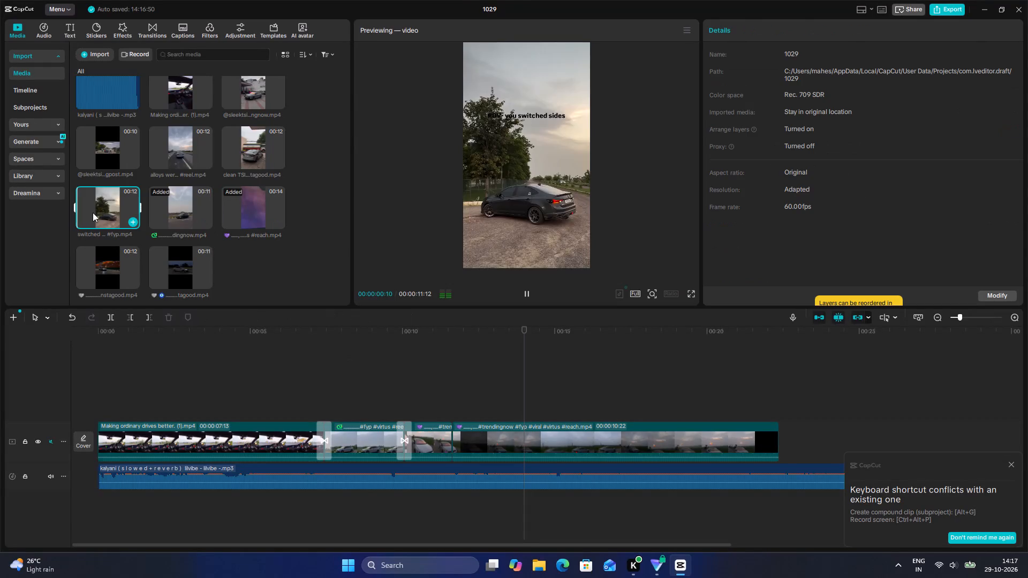
{"action": "left_click", "coordinate": [248, 148]}
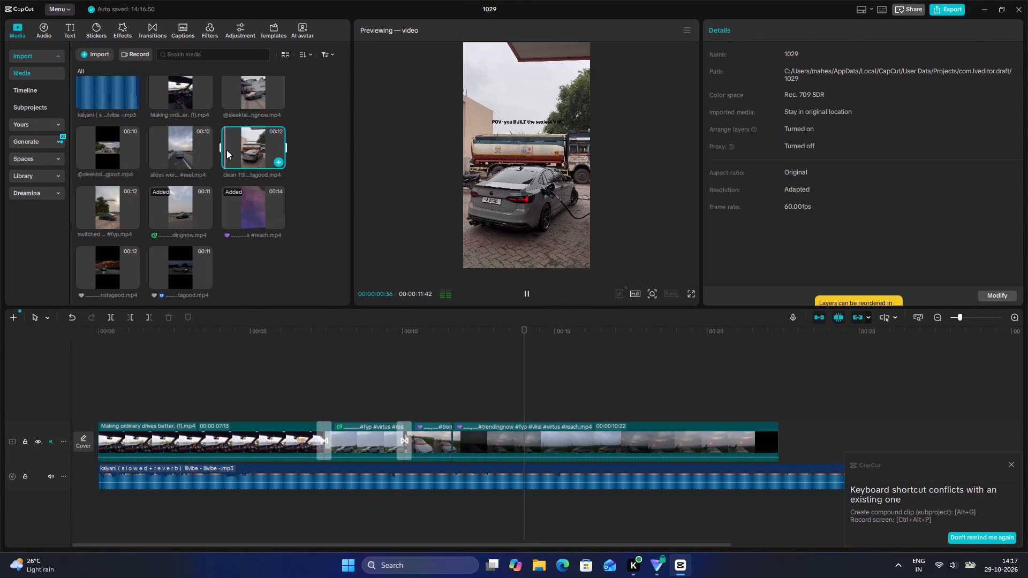
{"action": "left_click", "coordinate": [182, 149]}
{"action": "left_click", "coordinate": [104, 132]}
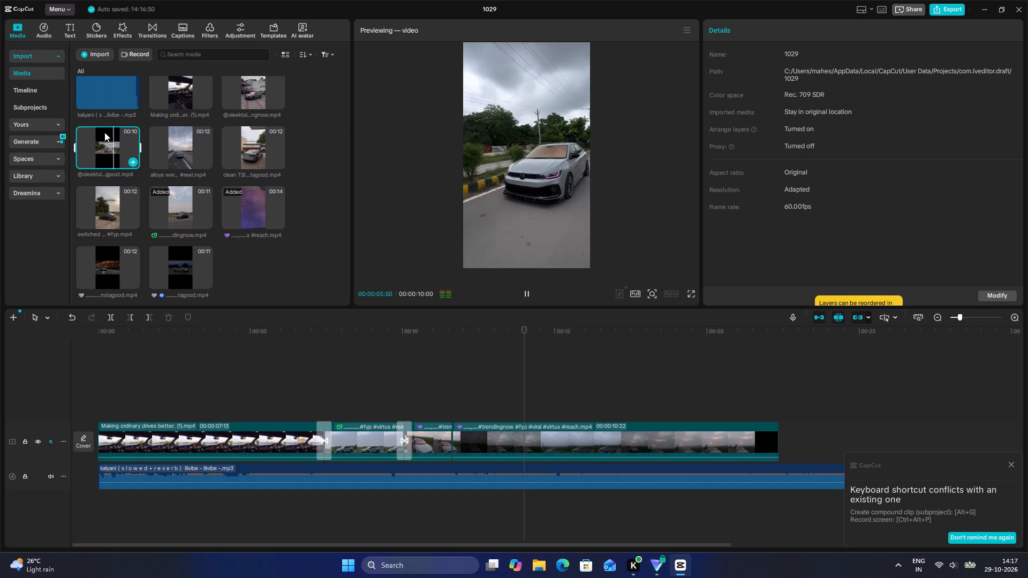
{"action": "key", "text": "space"}
{"action": "left_click_drag", "start_coordinate": [104, 132], "coordinate": [137, 174]}
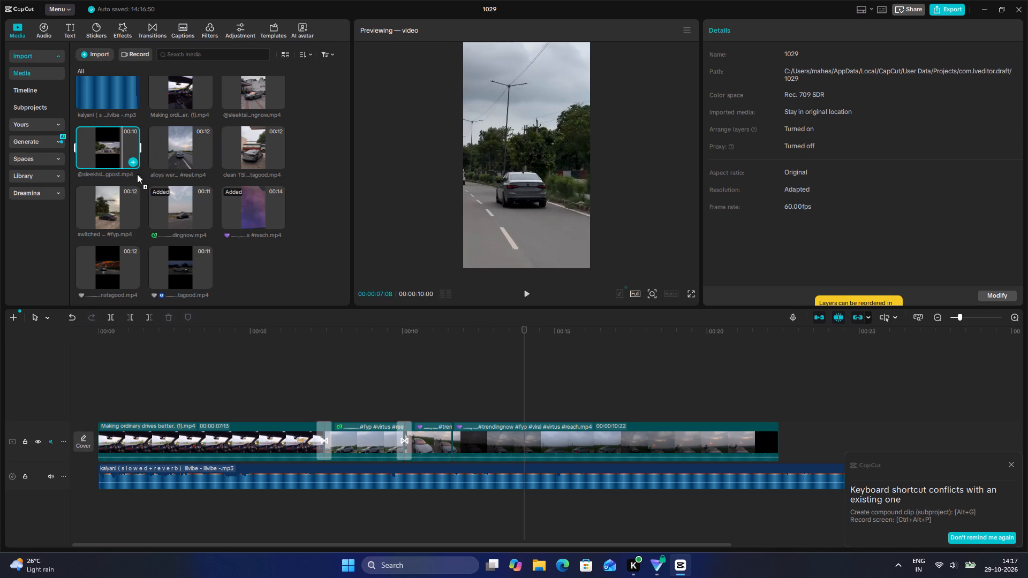
{"action": "left_click_drag", "start_coordinate": [137, 174], "coordinate": [398, 374]}
Split the #trendingpost clip at 00:00:16:39, where the car is seen from behind.
{"action": "triple_click", "coordinate": [581, 372]}
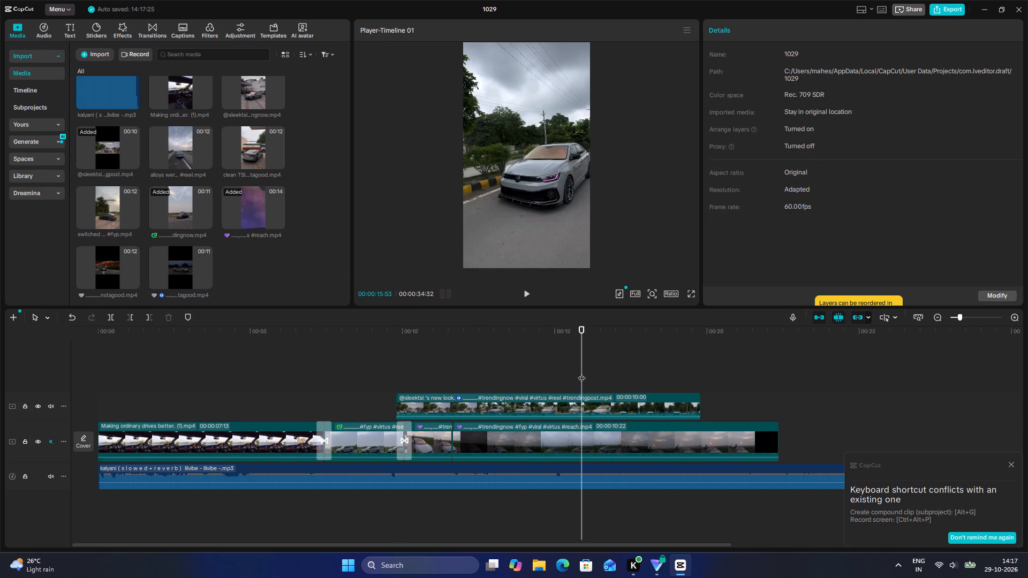
{"action": "left_click", "coordinate": [581, 372]}
{"action": "left_click_drag", "start_coordinate": [579, 377], "coordinate": [600, 384]}
{"action": "left_click", "coordinate": [600, 384]}
{"action": "left_click", "coordinate": [602, 385]}
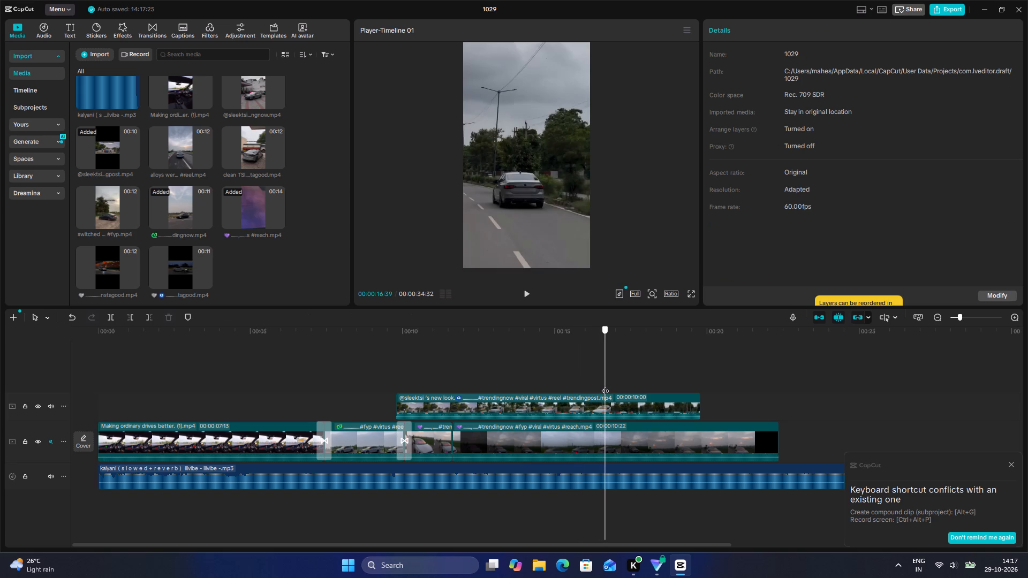
{"action": "key", "text": "b"}
{"action": "left_click", "coordinate": [608, 410]}
{"action": "key", "text": "a"}
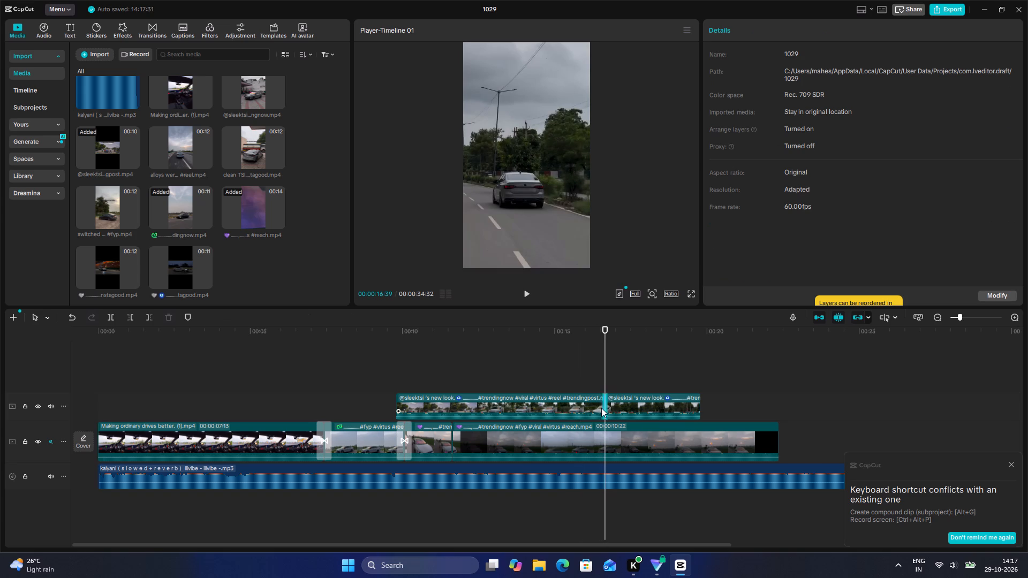
Move the second #trendingpost part onto the main track between the #fyp clip and the short #reach part.
{"action": "left_click", "coordinate": [560, 399]}
{"action": "left_click_drag", "start_coordinate": [625, 394], "coordinate": [470, 442]}
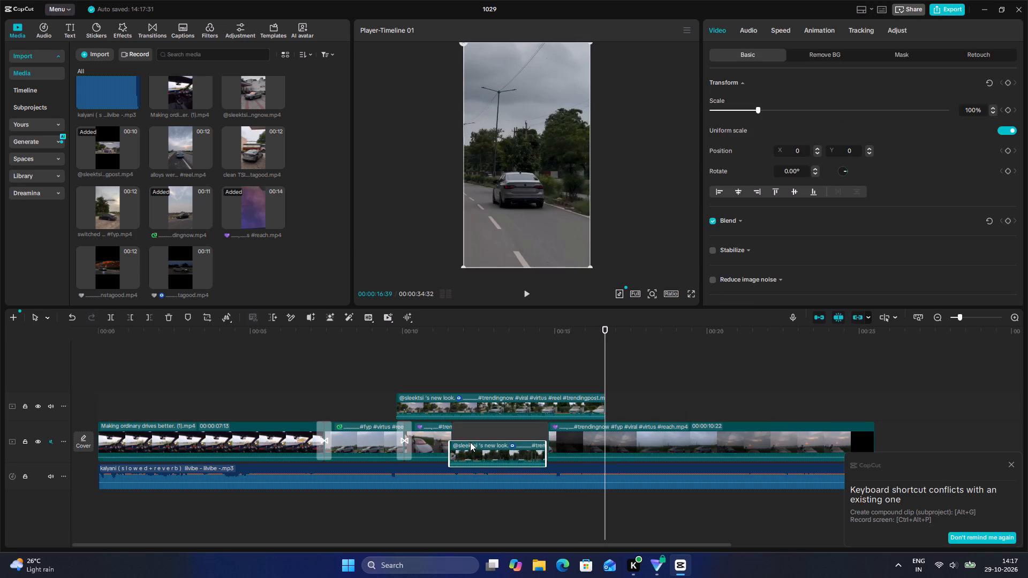
{"action": "left_click_drag", "start_coordinate": [470, 442], "coordinate": [473, 438]}
{"action": "left_click_drag", "start_coordinate": [473, 438], "coordinate": [424, 444]}
Move the leftover #trendingpost part to about 22 s on the upper track and play the cuts from 00:00:05:38.
{"action": "left_click", "coordinate": [269, 358]}
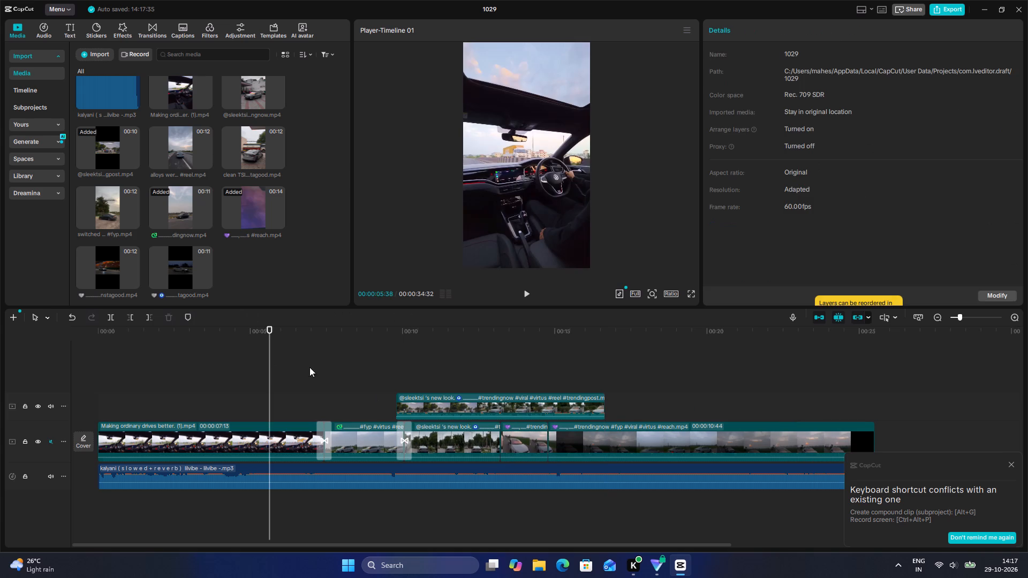
{"action": "left_click_drag", "start_coordinate": [494, 399], "coordinate": [863, 372]}
{"action": "key", "text": "space"}
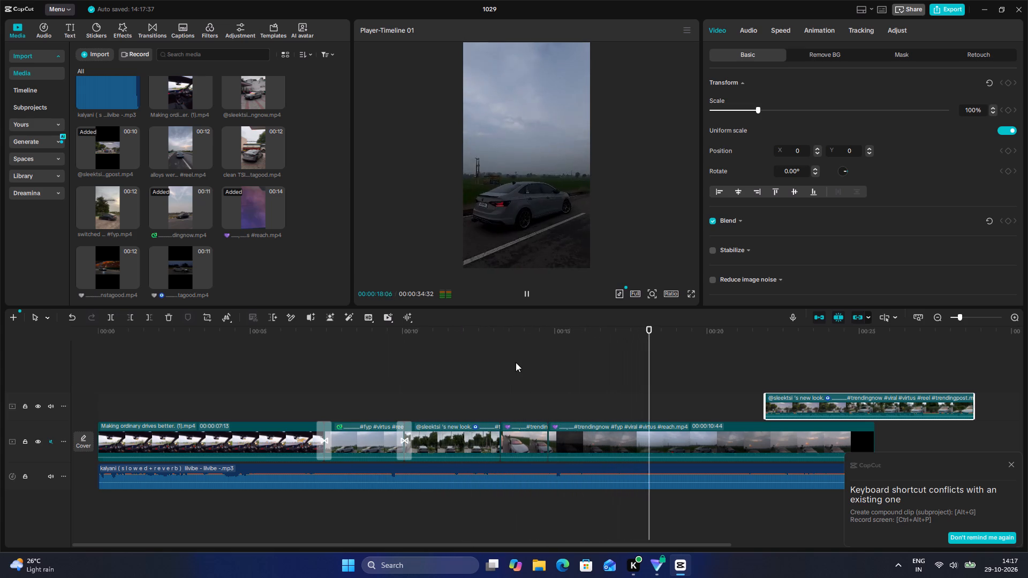
Play the timeline from the beginning to about 00:00:15:20 and add a 1.7 s fade-in to the kalyani song.
{"action": "left_click", "coordinate": [373, 393]}
{"action": "left_click_drag", "start_coordinate": [373, 393], "coordinate": [83, 392]}
{"action": "key", "text": "space"}
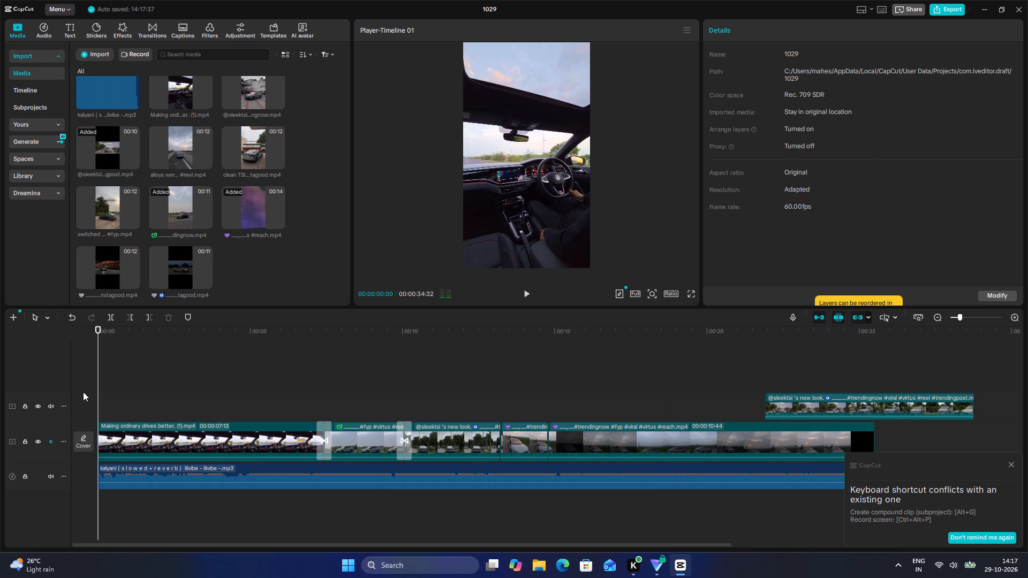
{"action": "key", "text": "space"}
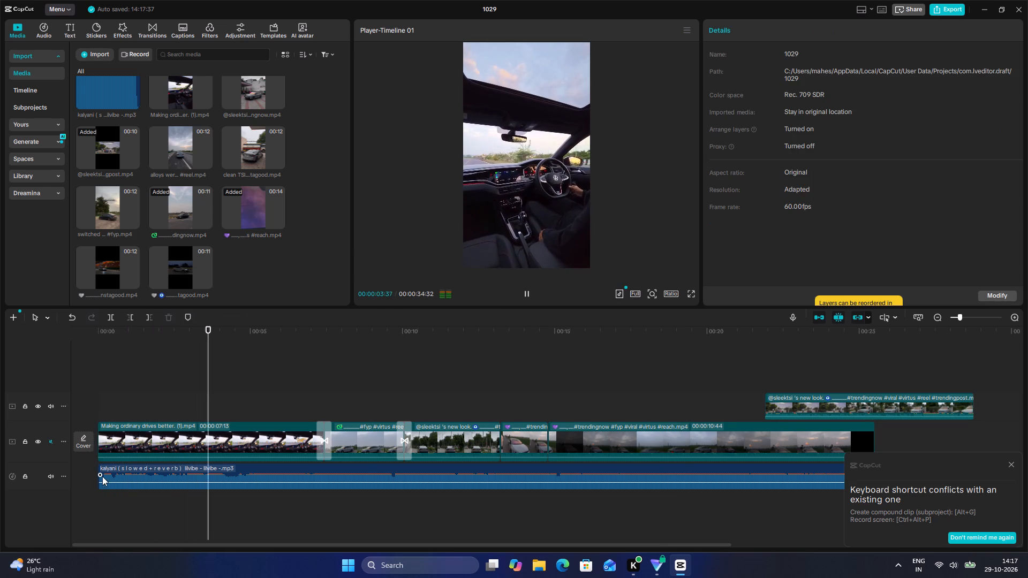
{"action": "left_click_drag", "start_coordinate": [100, 474], "coordinate": [153, 482]}
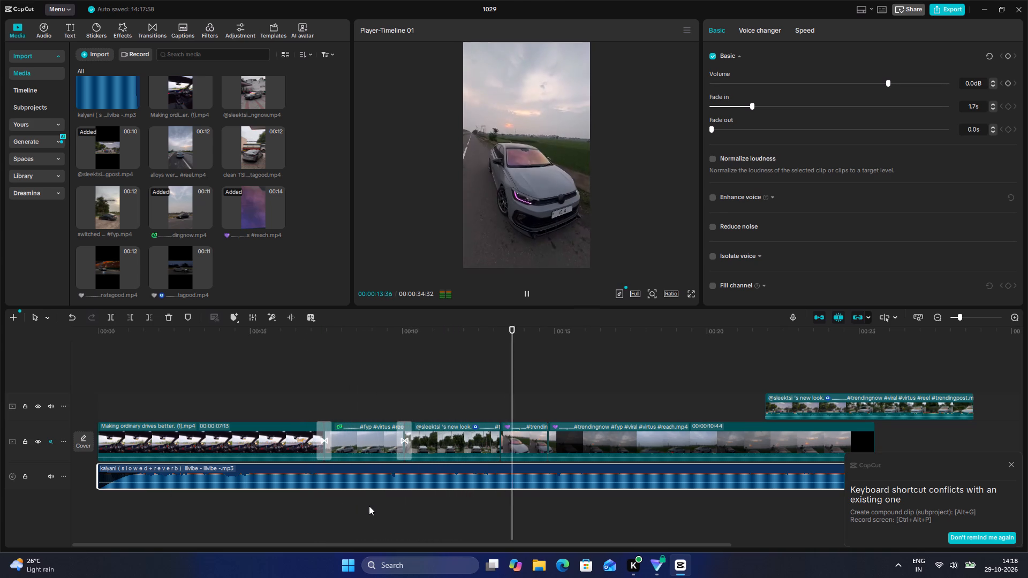
{"action": "key", "text": "space"}
{"action": "key", "text": "space"}
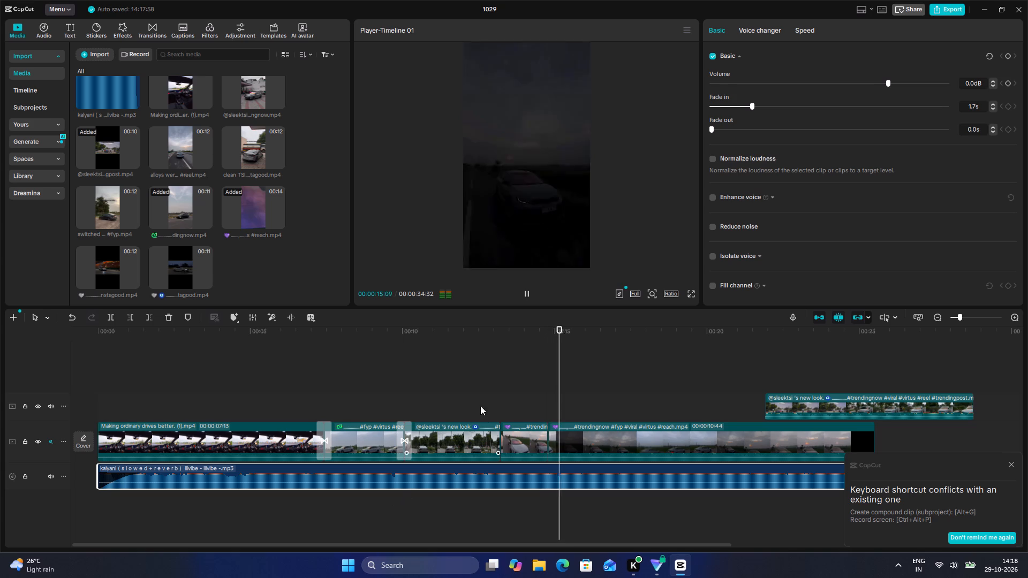
{"action": "key", "text": "space"}
Move the leftover #trendingpost part on the upper track to about 28 s, past the end of the main track.
{"action": "left_click", "coordinate": [773, 396]}
{"action": "left_click_drag", "start_coordinate": [820, 400], "coordinate": [1001, 413]}
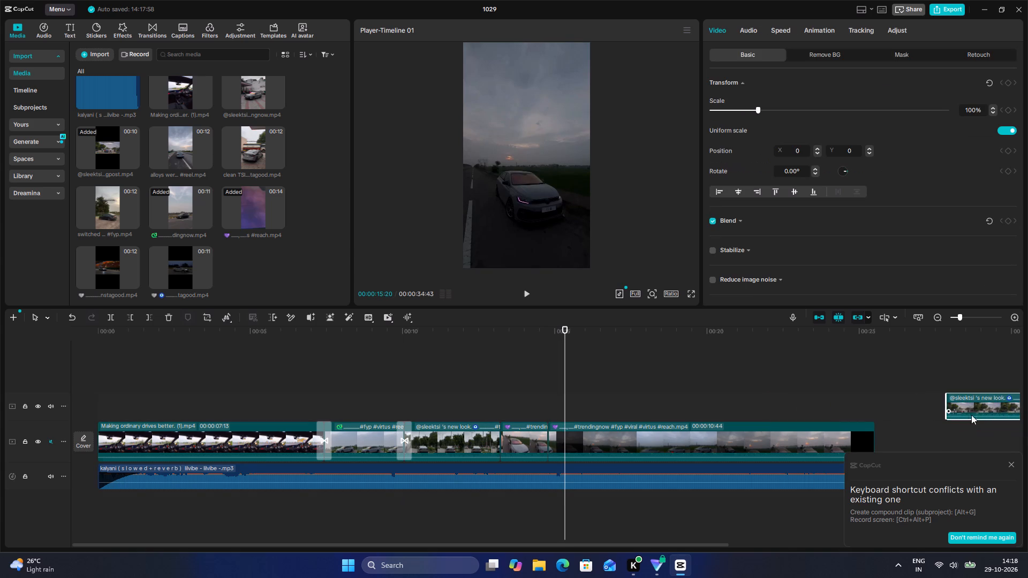
Review the long #reach part on the main track and split it at 00:00:20:13.
{"action": "left_click", "coordinate": [814, 410]}
{"action": "key", "text": "space"}
{"action": "left_click", "coordinate": [782, 402]}
{"action": "key", "text": "space"}
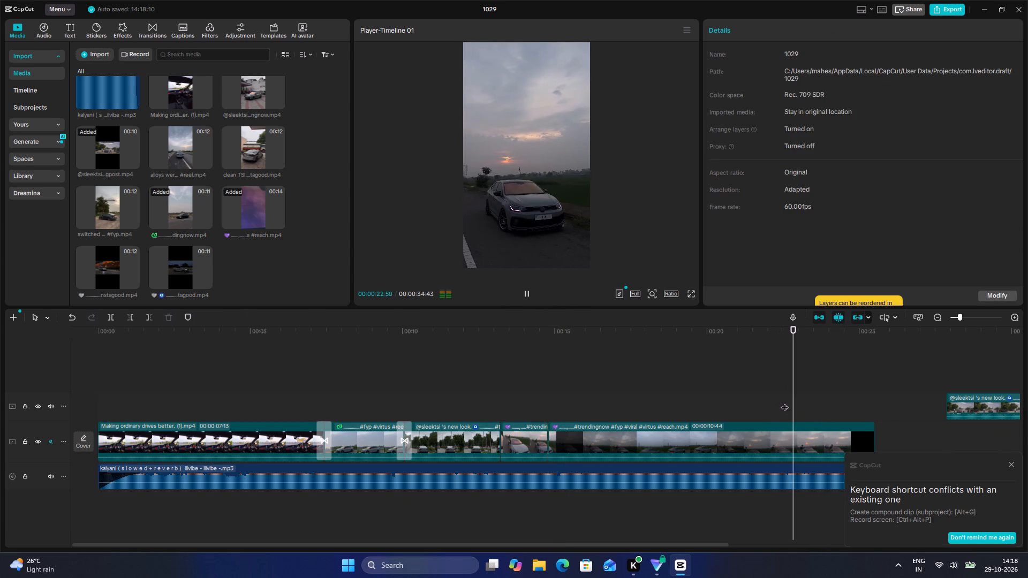
{"action": "double_click", "coordinate": [784, 402]}
{"action": "left_click_drag", "start_coordinate": [772, 400], "coordinate": [743, 396]}
{"action": "left_click", "coordinate": [769, 389]}
{"action": "left_click_drag", "start_coordinate": [767, 389], "coordinate": [707, 387]}
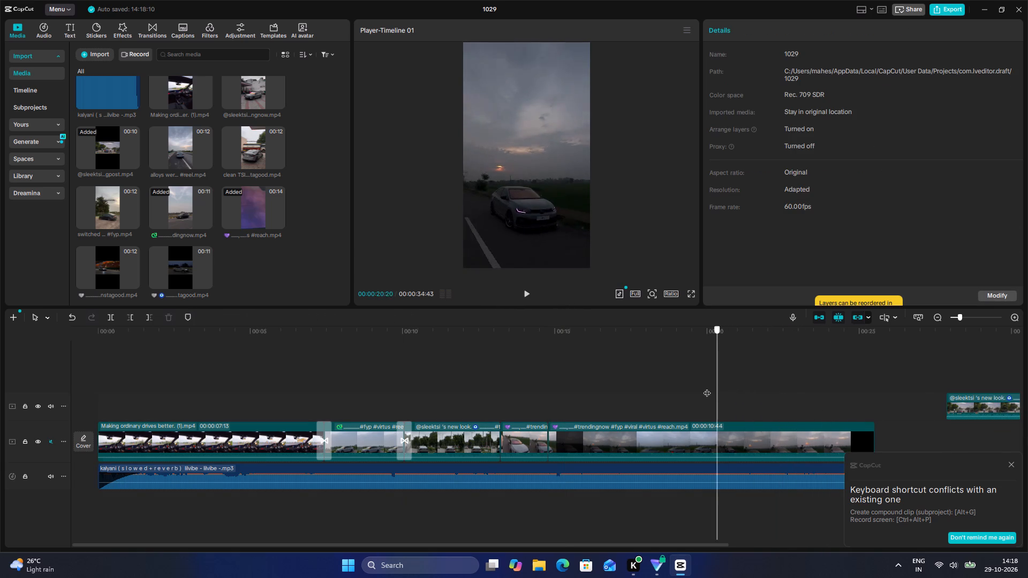
{"action": "left_click_drag", "start_coordinate": [707, 387], "coordinate": [713, 396]}
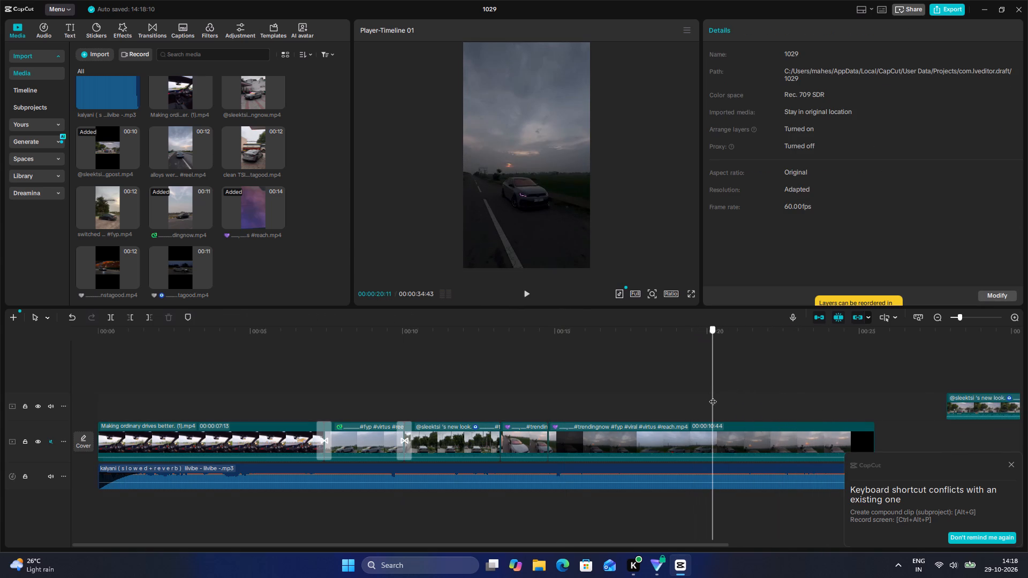
{"action": "left_click_drag", "start_coordinate": [713, 396], "coordinate": [714, 397]}
{"action": "key", "text": "b"}
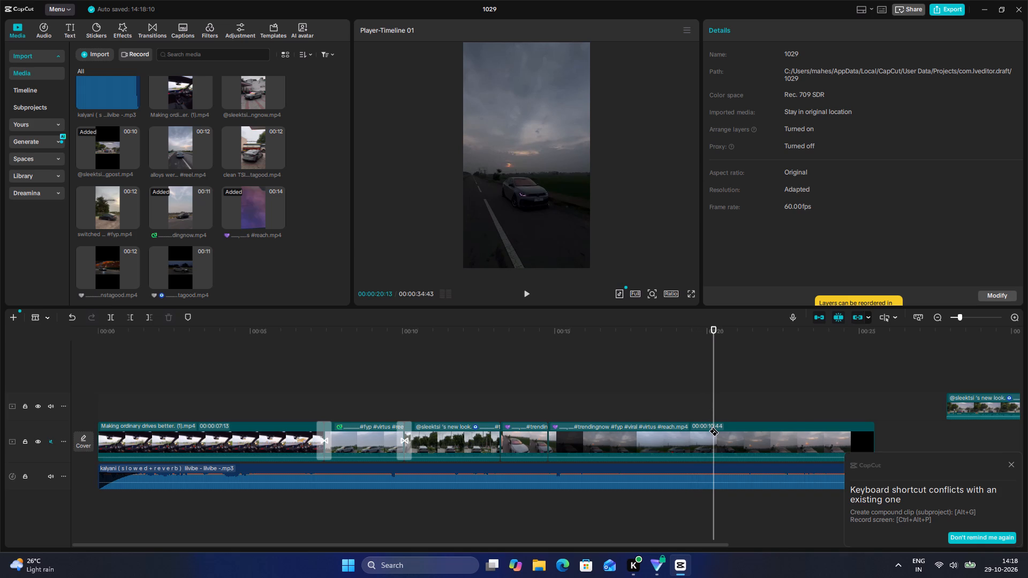
{"action": "left_click", "coordinate": [714, 427]}
Play on from the new cut, step back frame by frame and split the last #reach part at 00:00:21:50.
{"action": "key", "text": "space"}
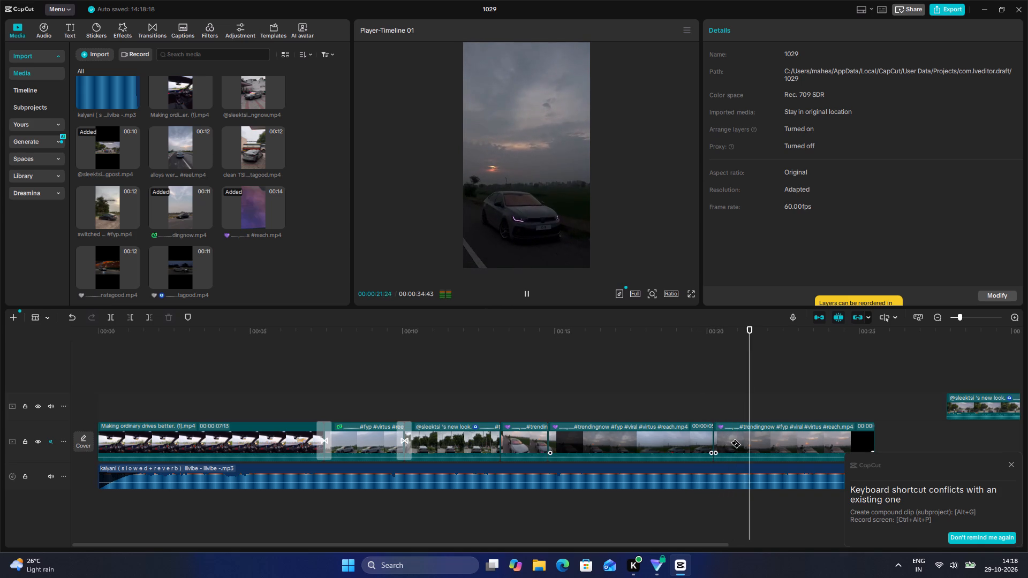
{"action": "key", "text": "space"}
{"action": "key", "text": "space"}
{"action": "key", "text": "space"}
{"action": "key", "text": "Left"}
{"action": "key", "text": "Left"}
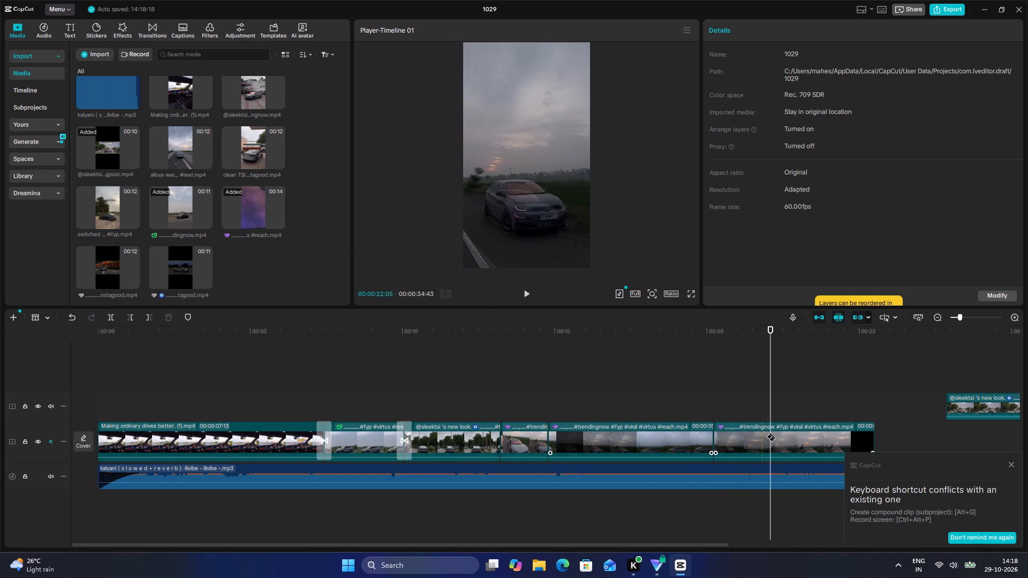
{"action": "key", "text": "Left"}
{"action": "key", "text": "Left"}
{"action": "key", "text": "Left"}
{"action": "key", "text": "Left"}
{"action": "key", "text": "Left"}
{"action": "key", "text": "Left"}
{"action": "key", "text": "Left"}
{"action": "key", "text": "Left"}
{"action": "key", "text": "Left"}
{"action": "key", "text": "Left"}
{"action": "key", "text": "Left"}
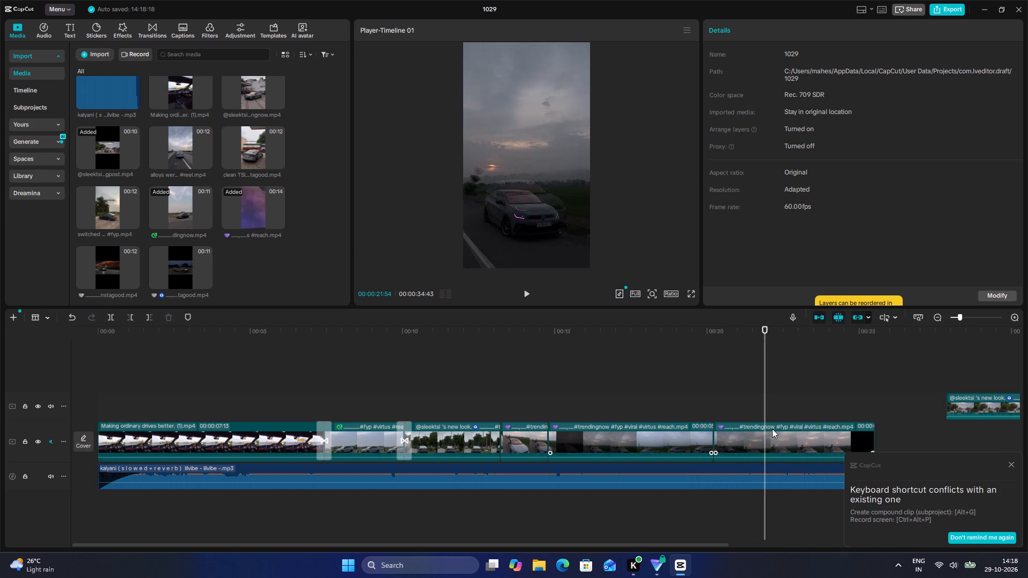
{"action": "key", "text": "Left"}
{"action": "key", "text": "Left"}
{"action": "key", "text": "Left"}
{"action": "key", "text": "Left"}
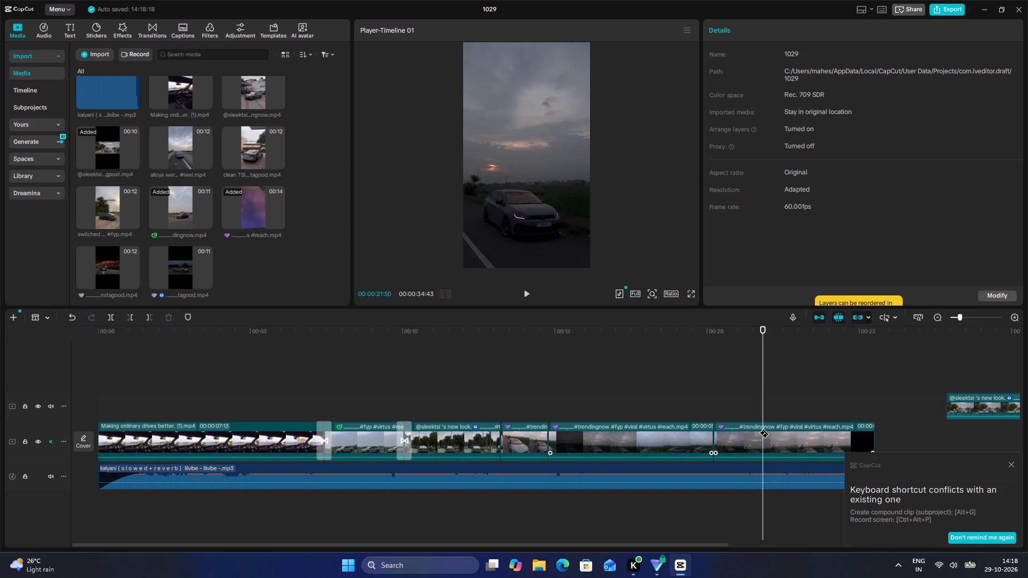
{"action": "left_click", "coordinate": [764, 432]}
{"action": "key", "text": "a"}
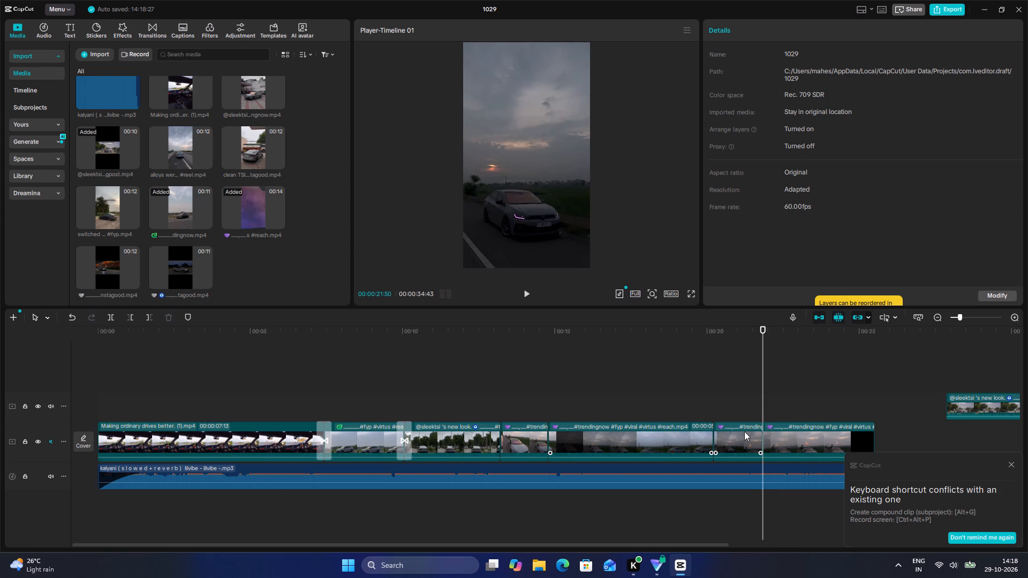
Move the newly cut #reach segment between the #trendingpost part and the short #reach part on the main track.
{"action": "left_click_drag", "start_coordinate": [735, 432], "coordinate": [512, 442]}
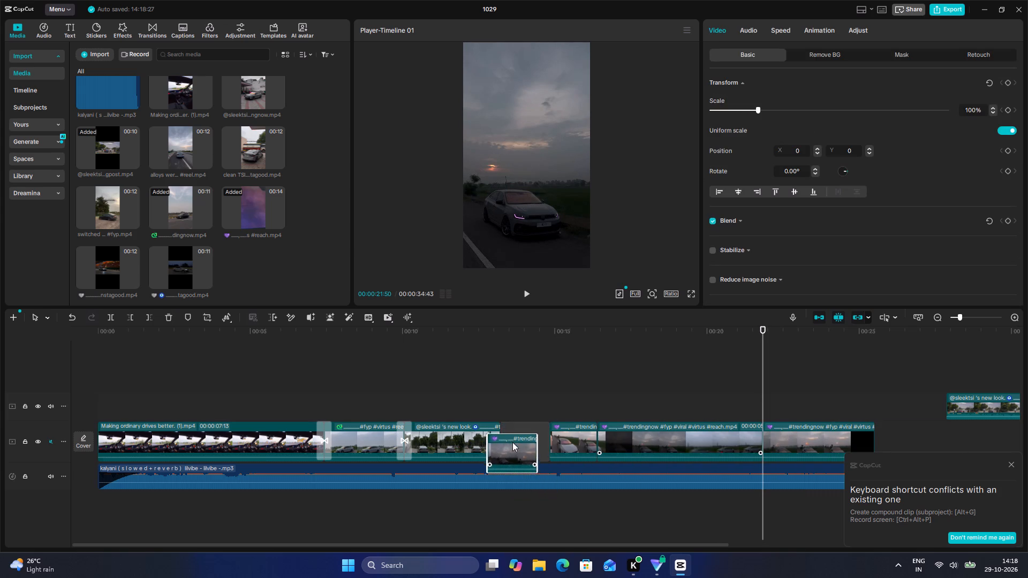
{"action": "left_click_drag", "start_coordinate": [512, 442], "coordinate": [521, 438]}
Apply the 0.5 s Black Fade transition to all cuts and play the joins from about 8.5 s and 12 s.
{"action": "left_click", "coordinate": [401, 435]}
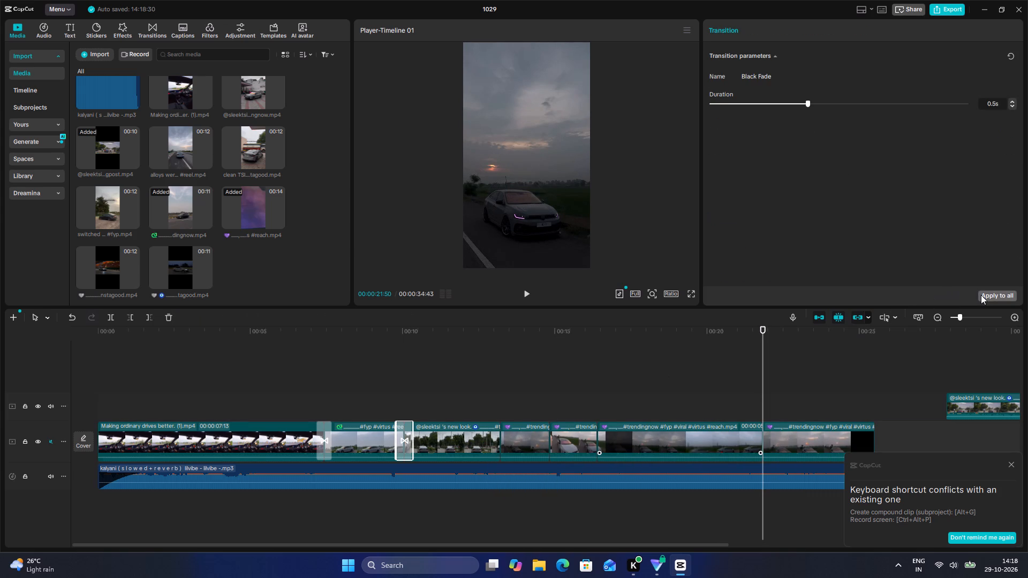
{"action": "left_click", "coordinate": [981, 295]}
{"action": "left_click", "coordinate": [359, 401]}
{"action": "key", "text": "space"}
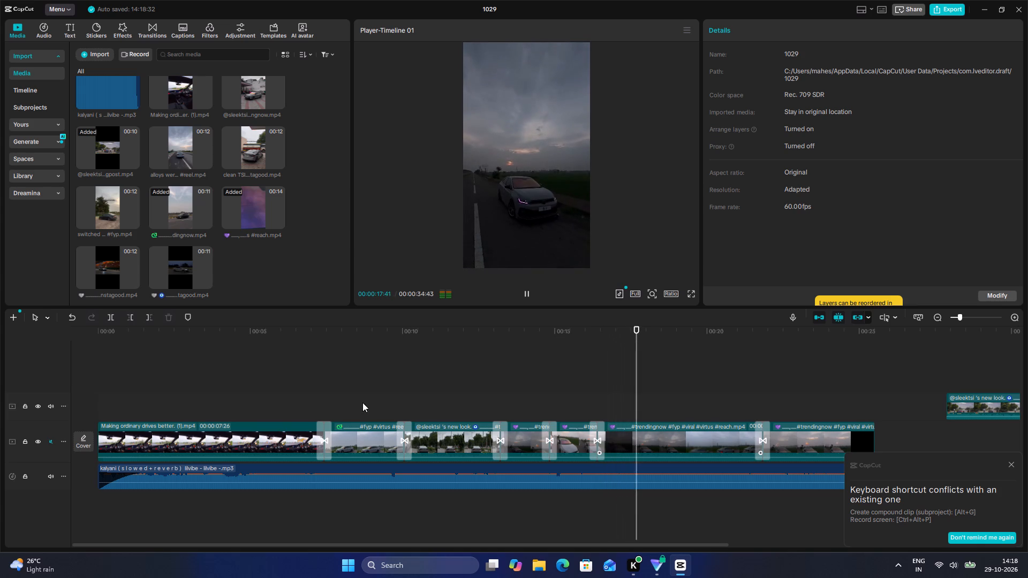
{"action": "left_click", "coordinate": [459, 376]}
{"action": "key", "text": "space"}
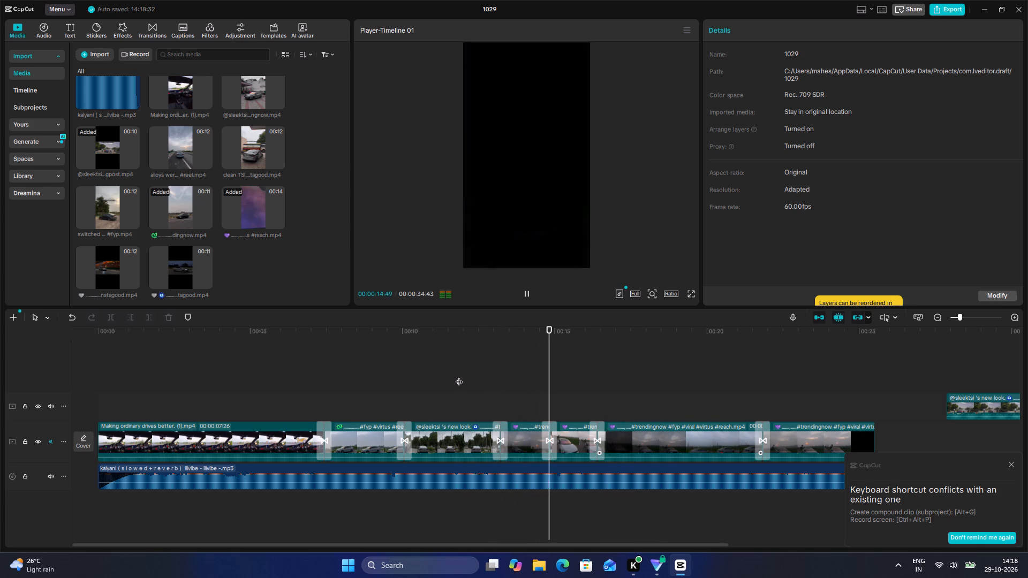
{"action": "key", "text": "space"}
Set the speed of the moved #reach segment to 0.90x and play the joins from about 10 s to 00:00:16:15.
{"action": "left_click", "coordinate": [511, 421]}
{"action": "left_click", "coordinate": [522, 429]}
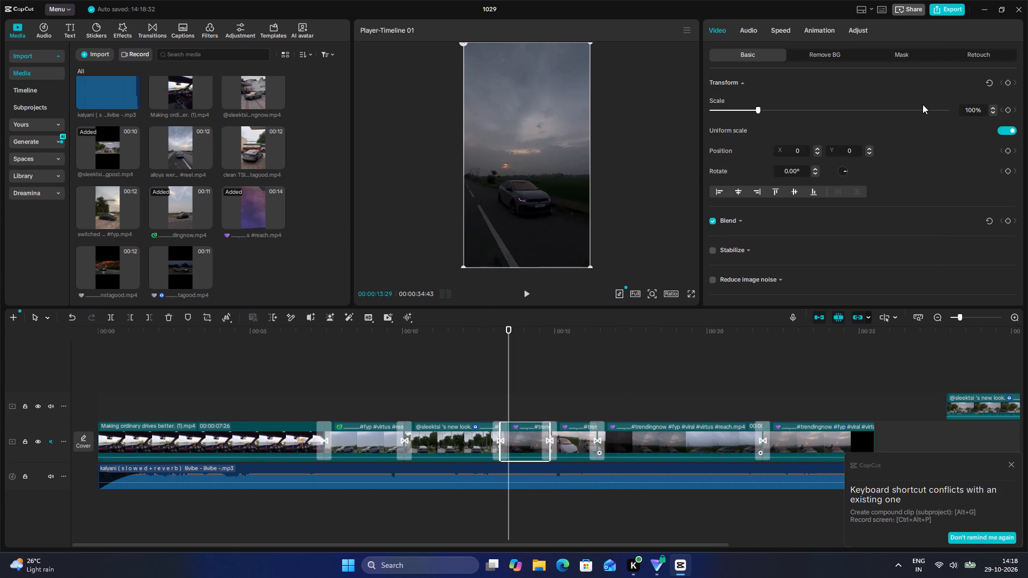
{"action": "left_click", "coordinate": [752, 30]}
{"action": "left_click", "coordinate": [768, 30]}
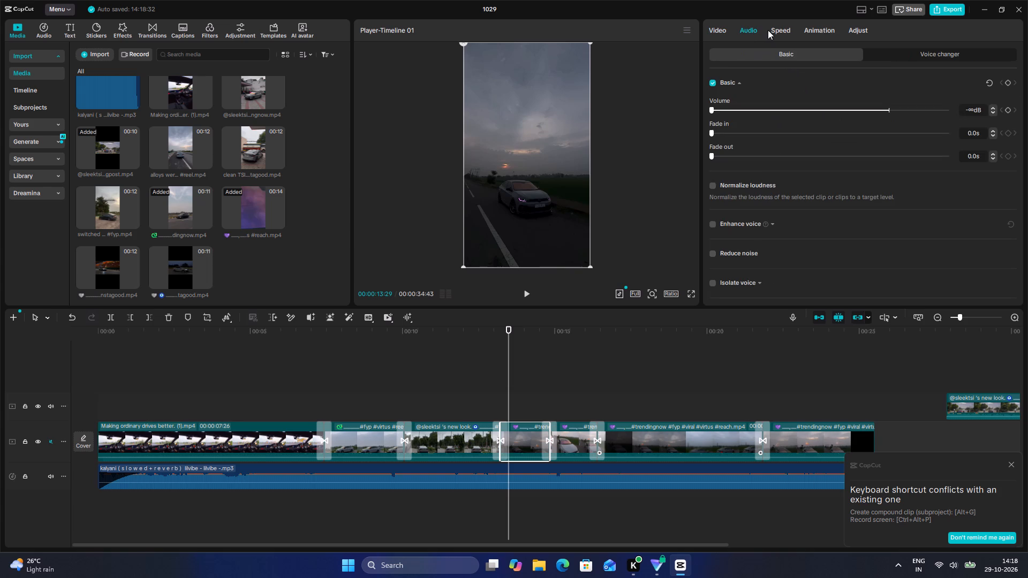
{"action": "left_click", "coordinate": [1012, 99]}
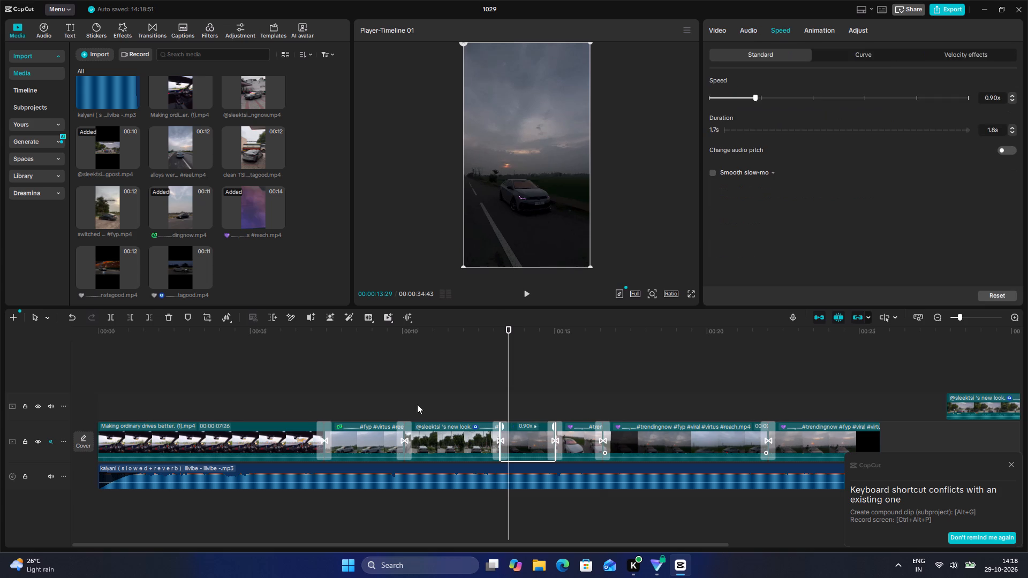
{"action": "left_click", "coordinate": [370, 423]}
{"action": "left_click", "coordinate": [395, 394]}
{"action": "key", "text": "space"}
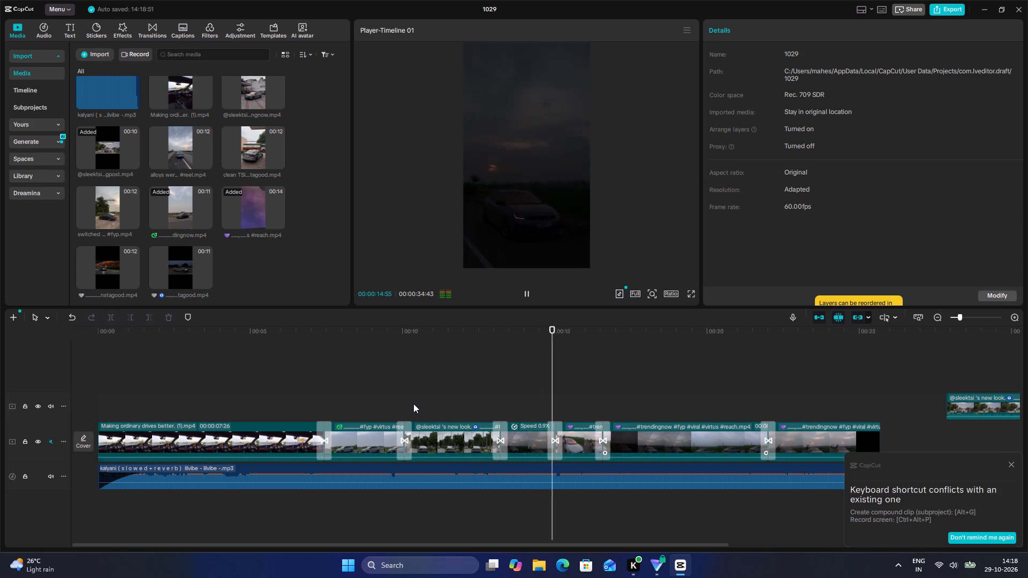
{"action": "key", "text": "space"}
{"action": "key", "text": "space"}
{"action": "key", "text": "space"}
{"action": "key", "text": "space"}
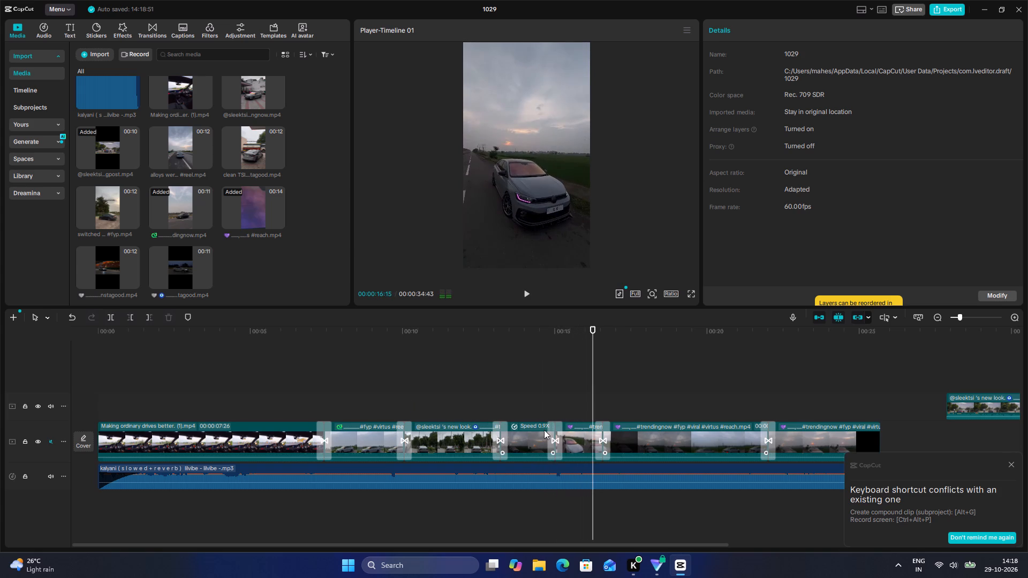
Scrub the end of the main track, play it from about 00:00:15:50 and from about 8 s, and dismiss the shortcut conflict notice.
{"action": "double_click", "coordinate": [538, 391]}
{"action": "left_click", "coordinate": [879, 410]}
{"action": "double_click", "coordinate": [846, 398]}
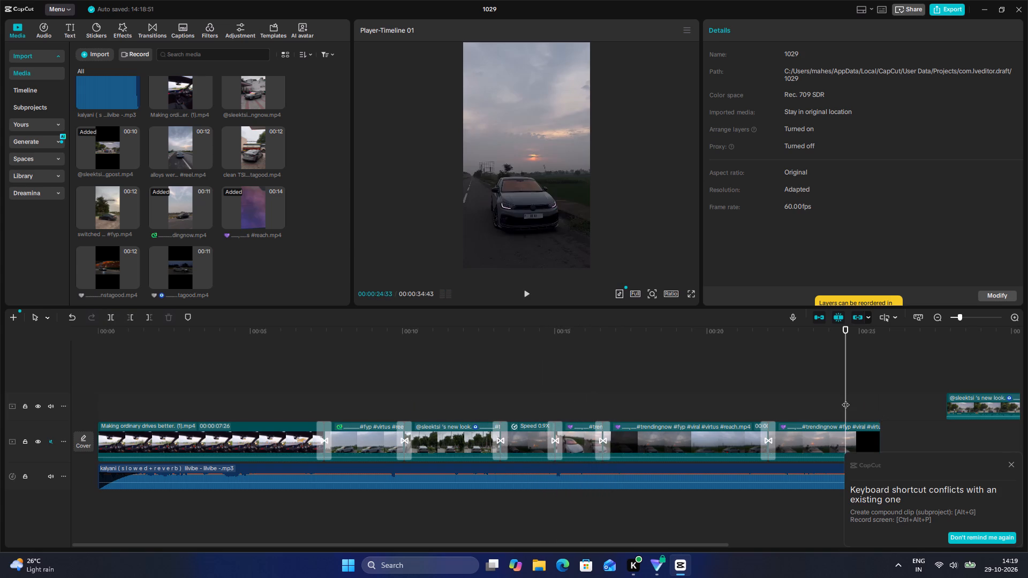
{"action": "left_click_drag", "start_coordinate": [845, 400], "coordinate": [832, 397]}
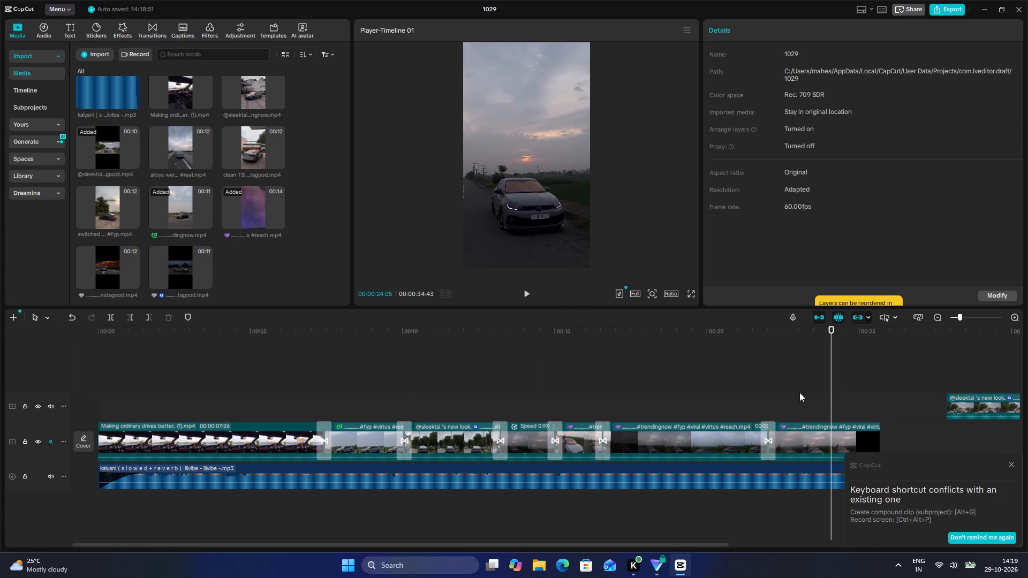
{"action": "left_click", "coordinate": [794, 393]}
{"action": "key", "text": "space"}
{"action": "left_click", "coordinate": [580, 368]}
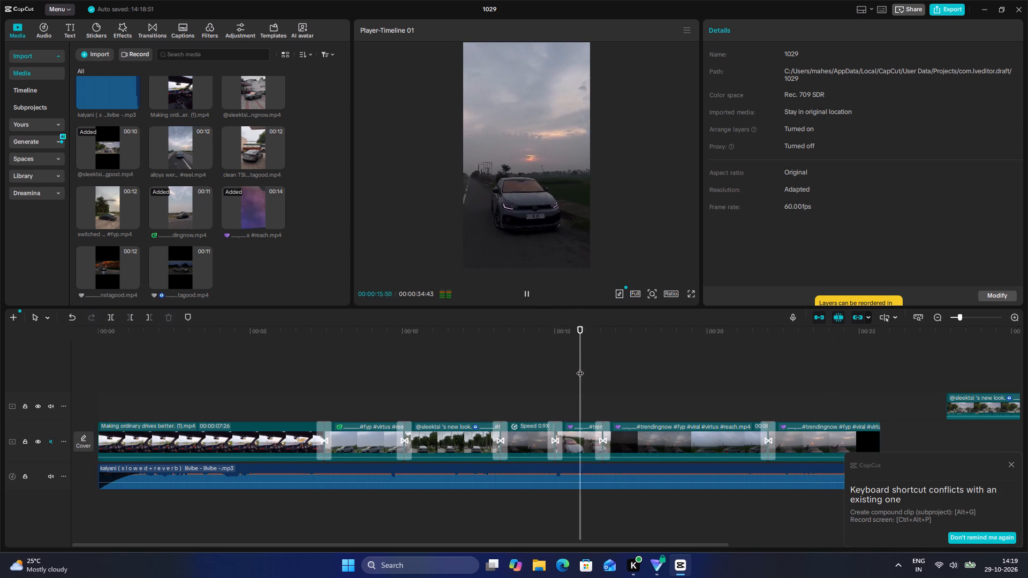
{"action": "key", "text": "space"}
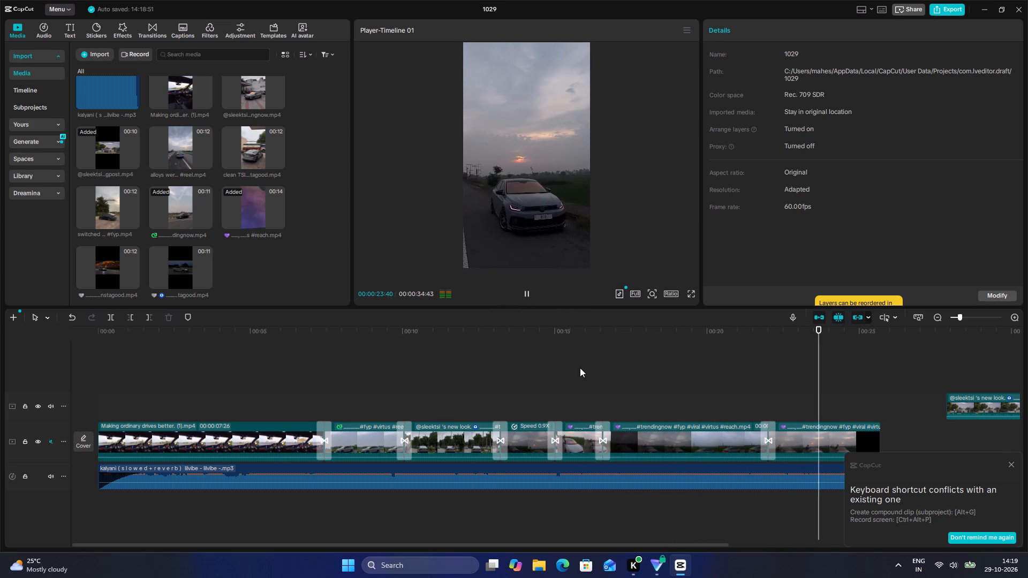
{"action": "left_click", "coordinate": [1014, 463]}
{"action": "left_click", "coordinate": [335, 335]}
{"action": "key", "text": "space"}
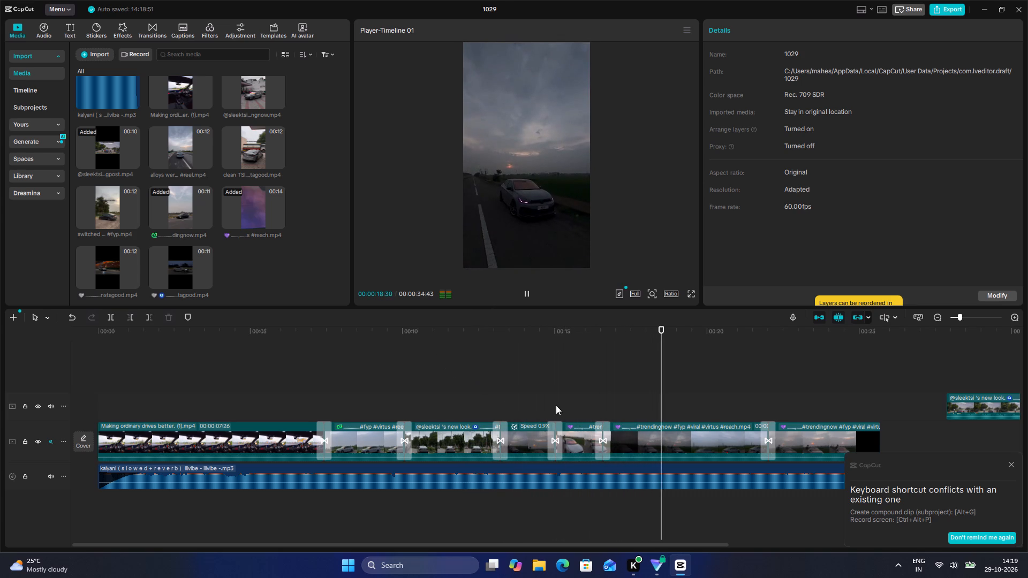
{"action": "left_click", "coordinate": [1011, 464]}
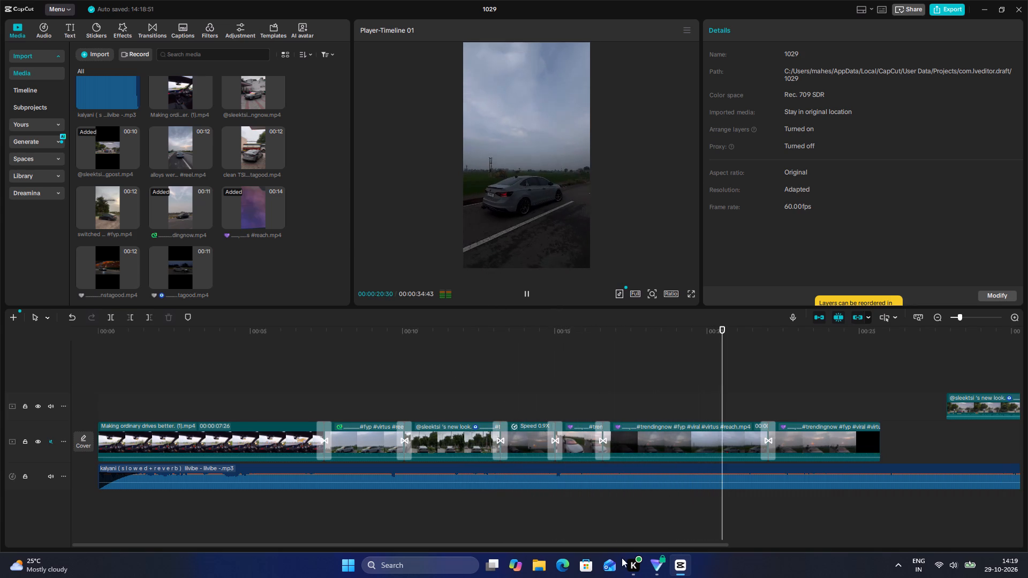
{"action": "left_click_drag", "start_coordinate": [632, 546], "coordinate": [778, 549]}
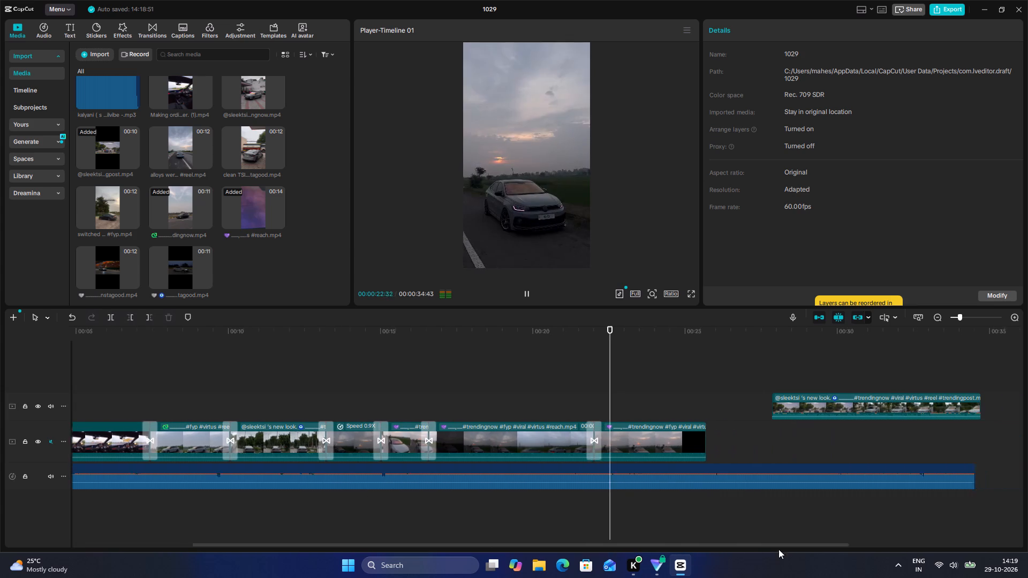
{"action": "left_click_drag", "start_coordinate": [778, 549], "coordinate": [822, 548]}
{"action": "left_click", "coordinate": [832, 478]}
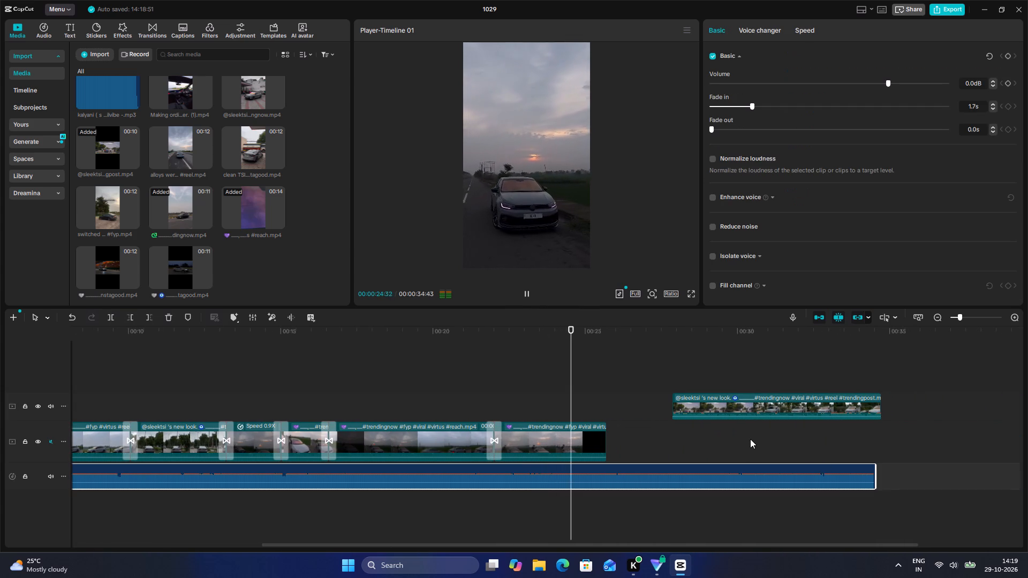
{"action": "left_click", "coordinate": [750, 438]}
{"action": "key", "text": "space"}
{"action": "left_click", "coordinate": [717, 436]}
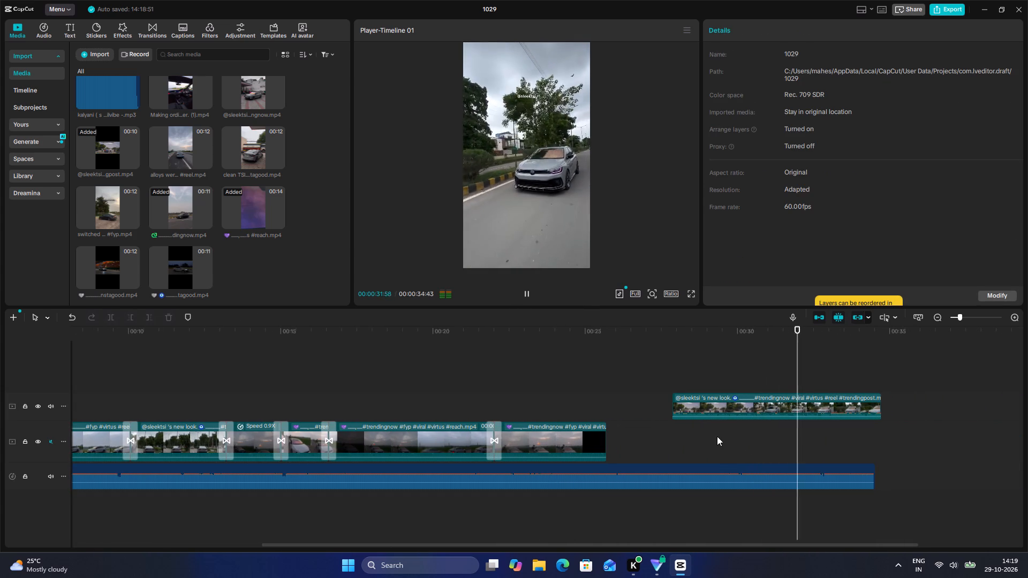
{"action": "left_click", "coordinate": [53, 403]}
{"action": "key", "text": "space"}
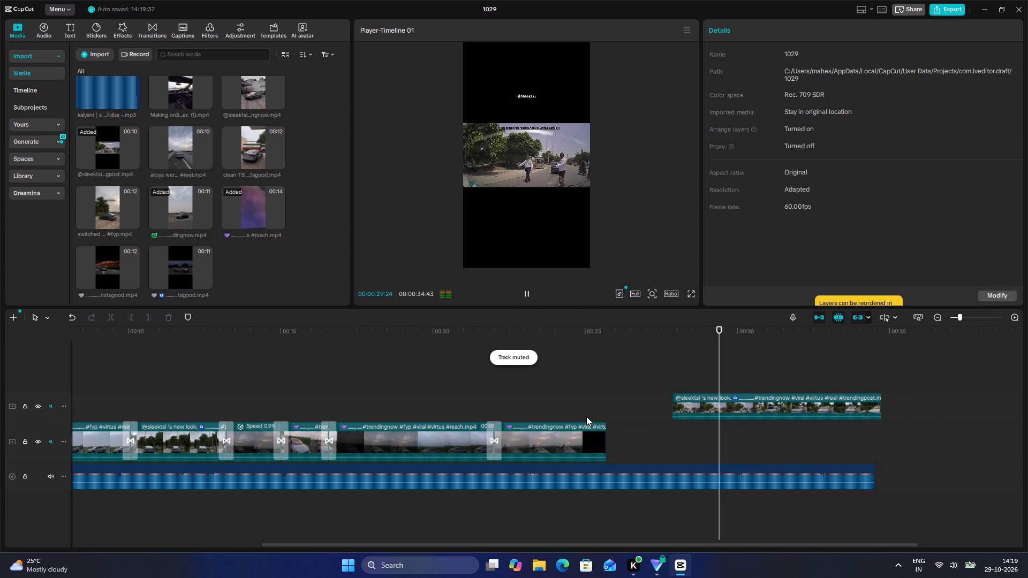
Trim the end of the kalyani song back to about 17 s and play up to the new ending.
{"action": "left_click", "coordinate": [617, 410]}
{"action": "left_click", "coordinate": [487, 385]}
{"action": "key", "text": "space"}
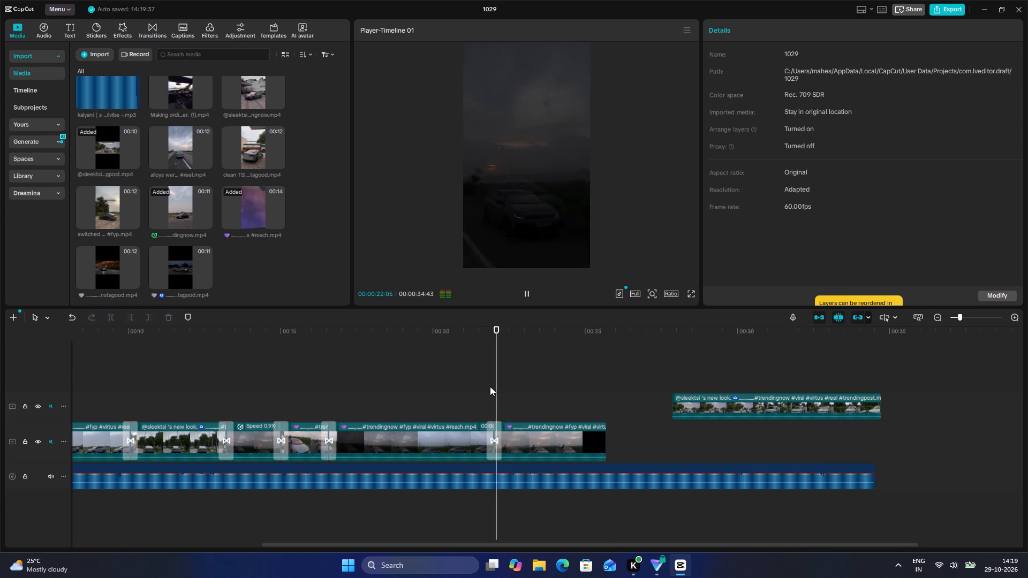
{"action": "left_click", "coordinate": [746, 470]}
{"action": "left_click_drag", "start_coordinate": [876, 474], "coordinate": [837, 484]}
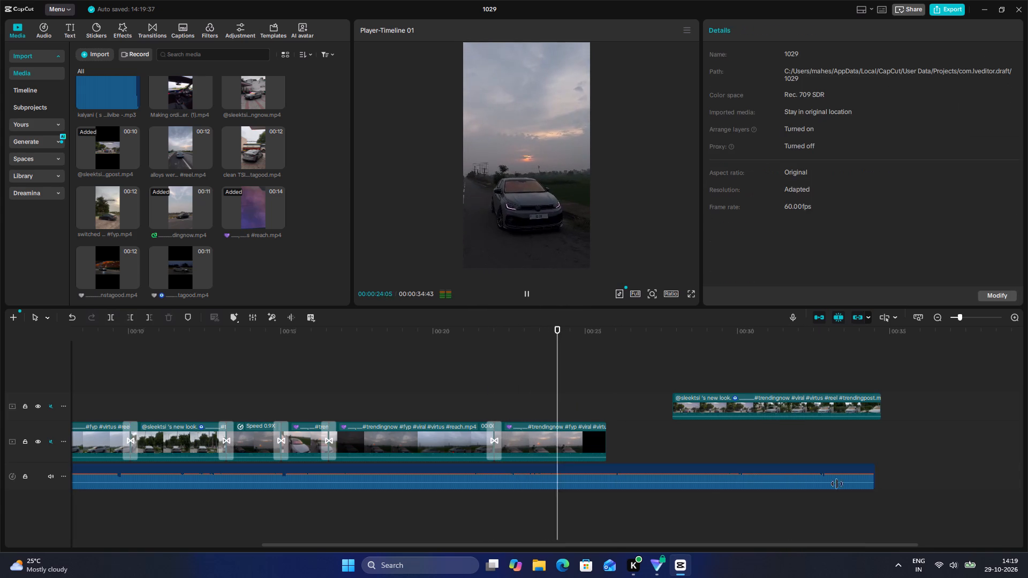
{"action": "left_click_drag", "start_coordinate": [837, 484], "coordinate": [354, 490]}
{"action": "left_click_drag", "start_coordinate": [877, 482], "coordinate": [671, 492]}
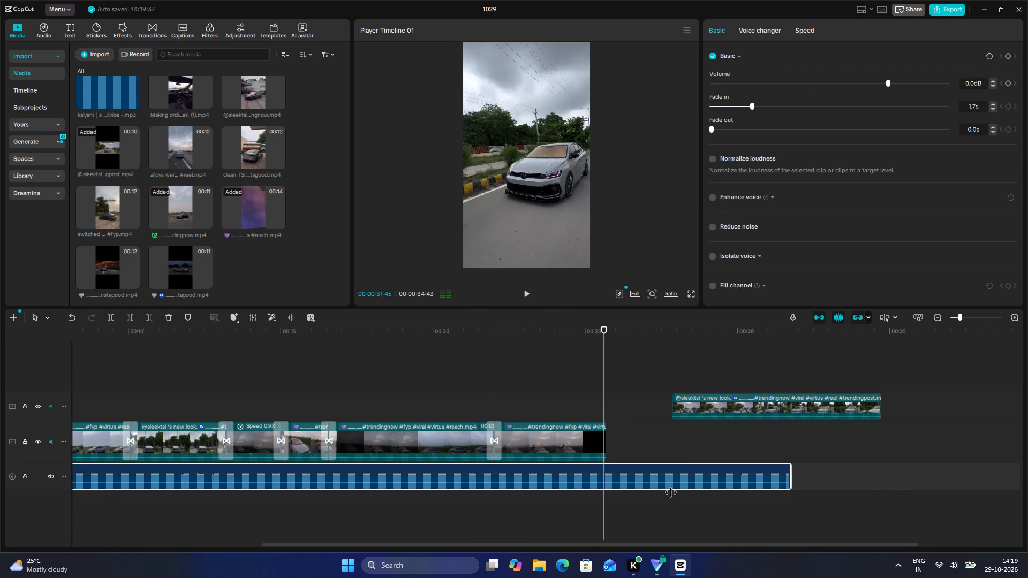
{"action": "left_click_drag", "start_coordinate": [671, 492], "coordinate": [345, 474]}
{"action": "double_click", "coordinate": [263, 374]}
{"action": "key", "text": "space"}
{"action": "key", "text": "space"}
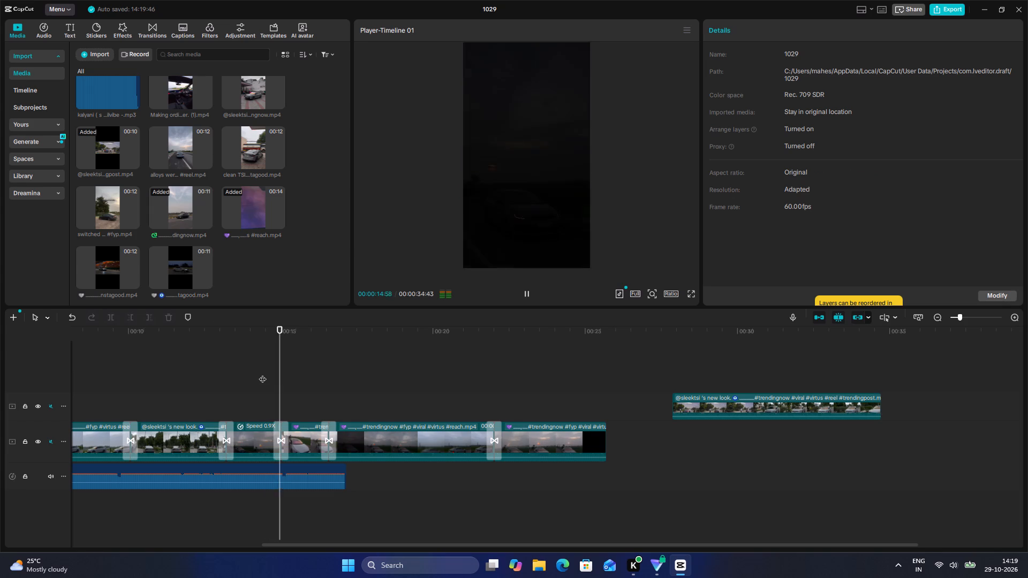
Adjust the end of the kalyani song to about 19 s and play the ending from about 00:00:15.
{"action": "left_click", "coordinate": [333, 474]}
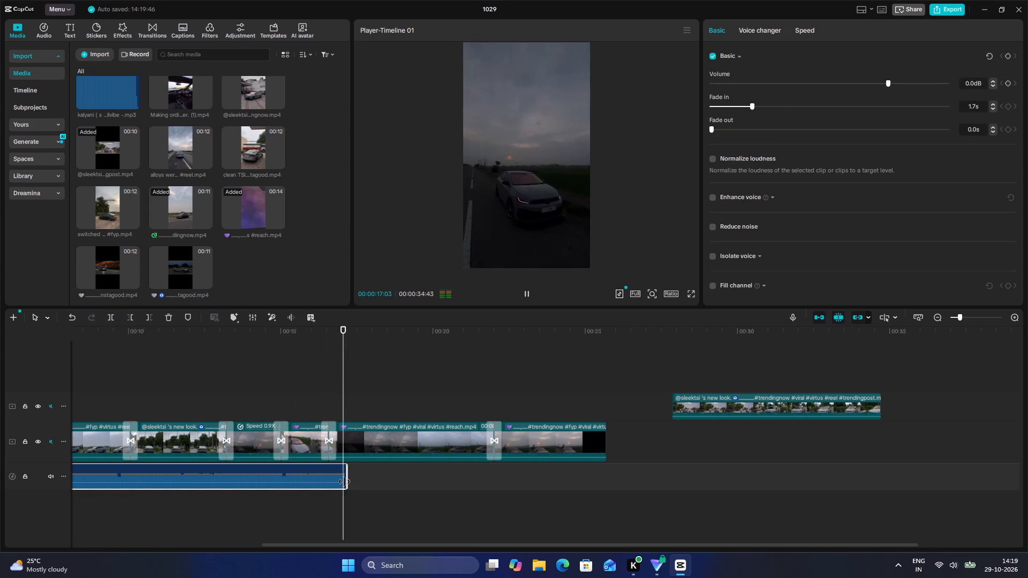
{"action": "left_click_drag", "start_coordinate": [346, 483], "coordinate": [429, 483]}
{"action": "key", "text": "space"}
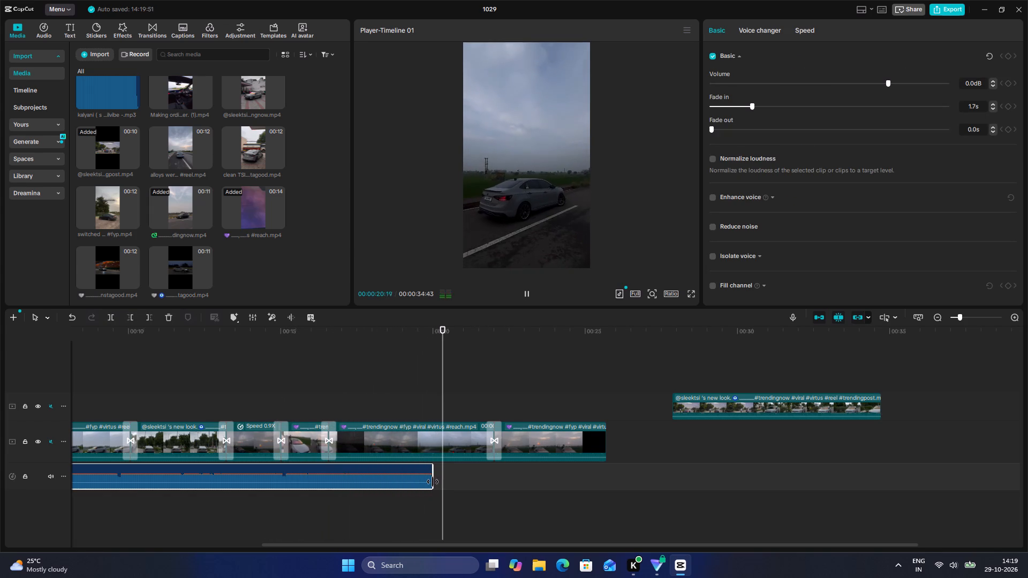
{"action": "left_click_drag", "start_coordinate": [432, 482], "coordinate": [405, 487]}
{"action": "left_click", "coordinate": [289, 378]}
{"action": "key", "text": "space"}
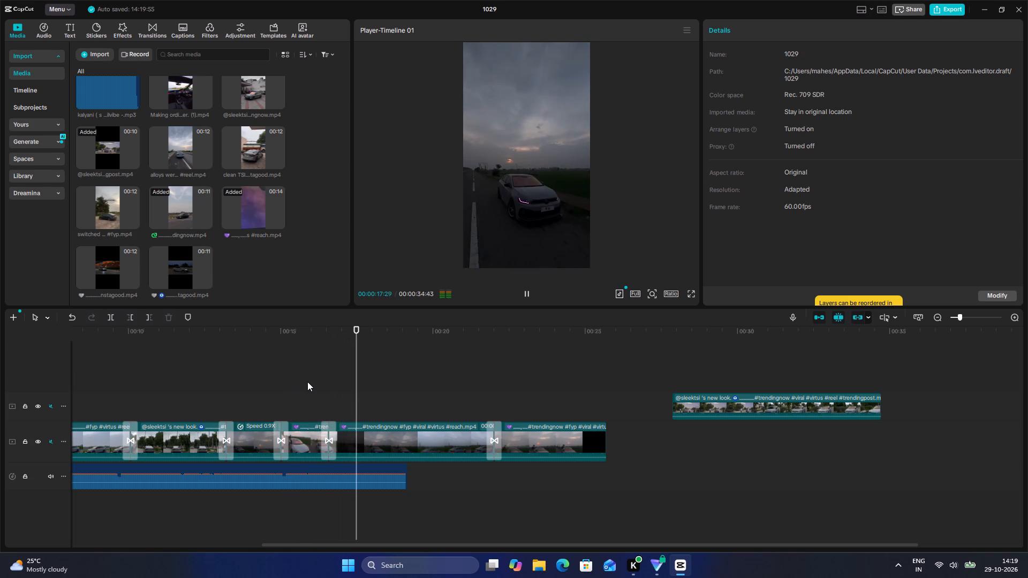
Add a fade-out of about 2 s to the end of the kalyani song and play the faded part.
{"action": "left_click", "coordinate": [399, 476]}
{"action": "left_click_drag", "start_coordinate": [405, 475], "coordinate": [397, 475]}
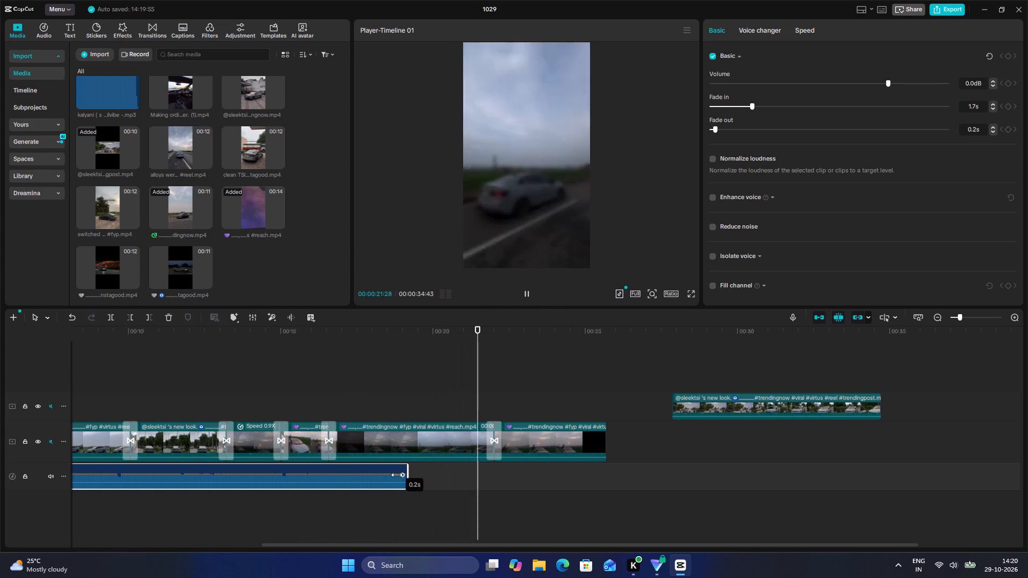
{"action": "left_click_drag", "start_coordinate": [397, 475], "coordinate": [332, 467]}
{"action": "left_click", "coordinate": [329, 379]}
{"action": "key", "text": "space"}
{"action": "key", "text": "space"}
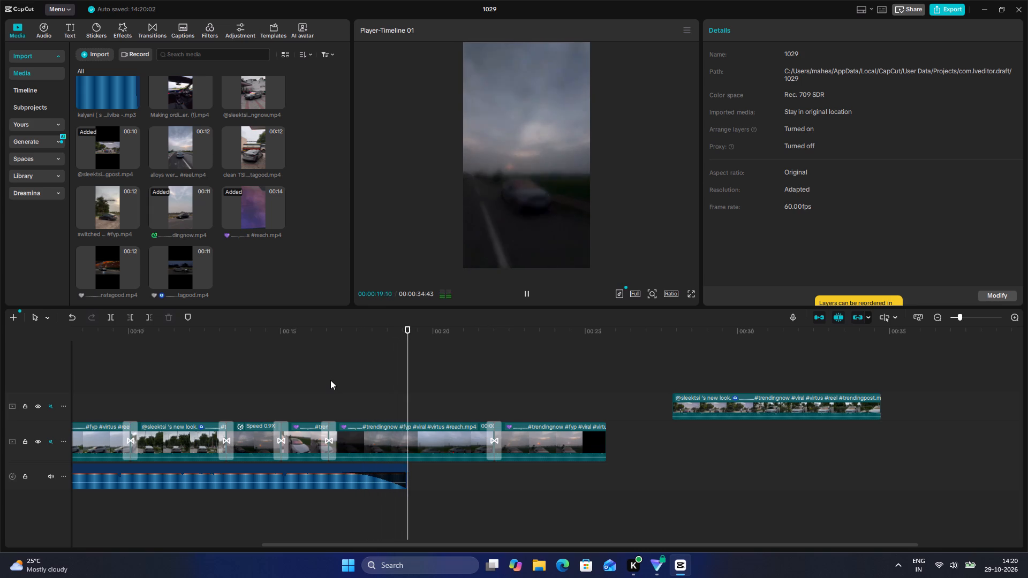
{"action": "left_click", "coordinate": [338, 354]}
{"action": "left_click_drag", "start_coordinate": [338, 354], "coordinate": [0, 352]}
{"action": "key", "text": "space"}
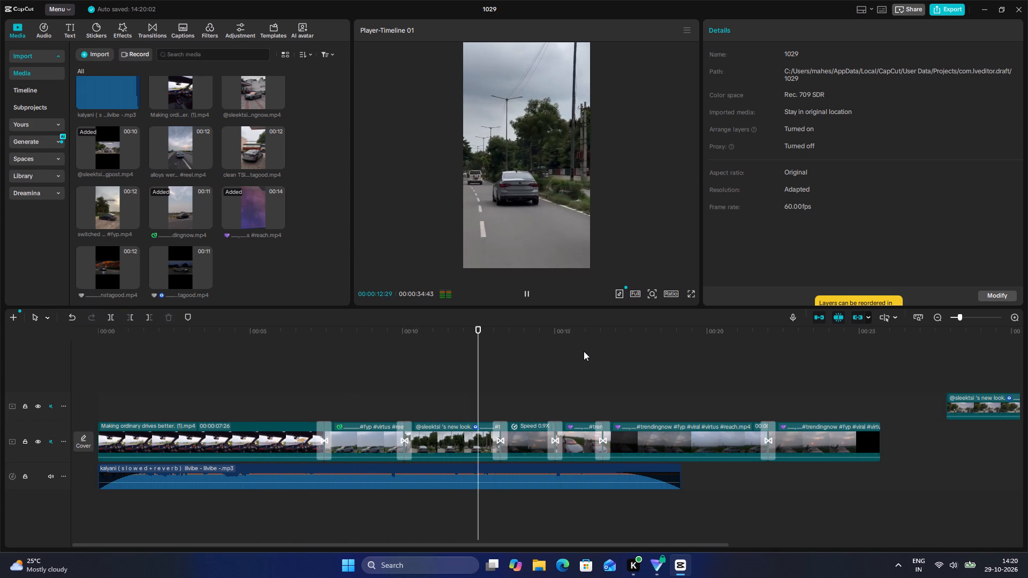
{"action": "key", "text": "space"}
{"action": "left_click", "coordinate": [473, 431]}
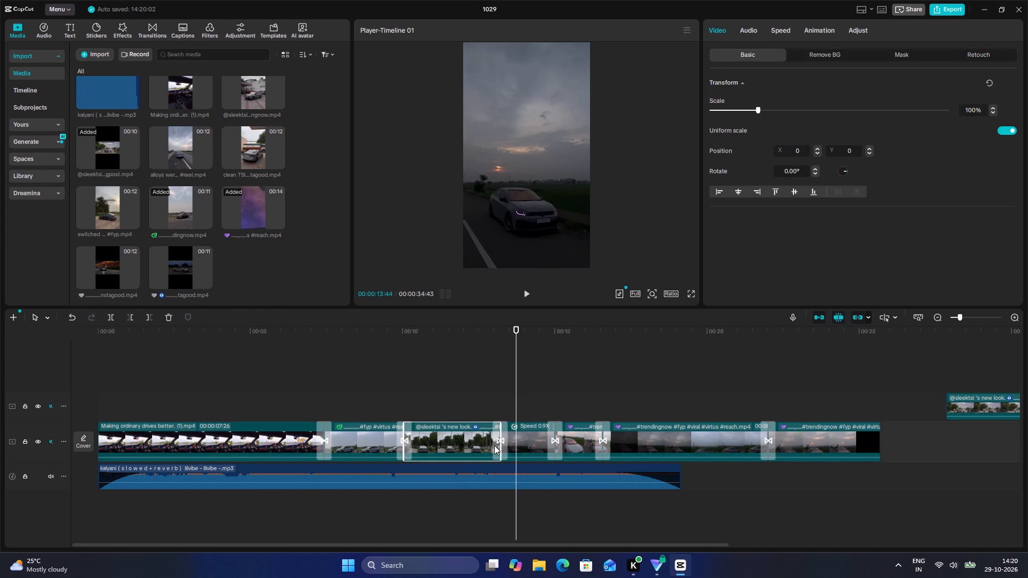
{"action": "left_click_drag", "start_coordinate": [501, 448], "coordinate": [492, 449]}
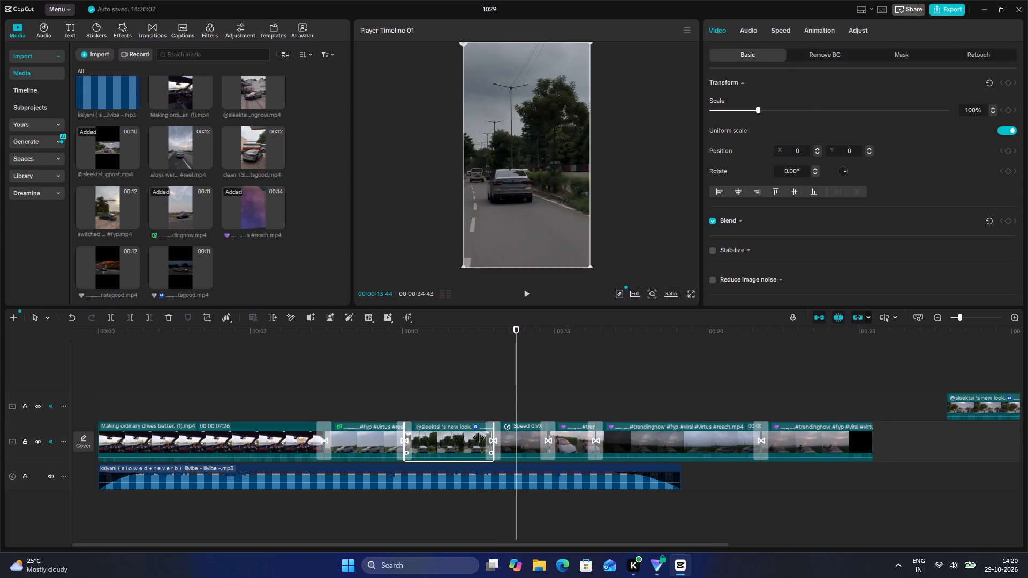
{"action": "left_click", "coordinate": [421, 395]}
{"action": "key", "text": "space"}
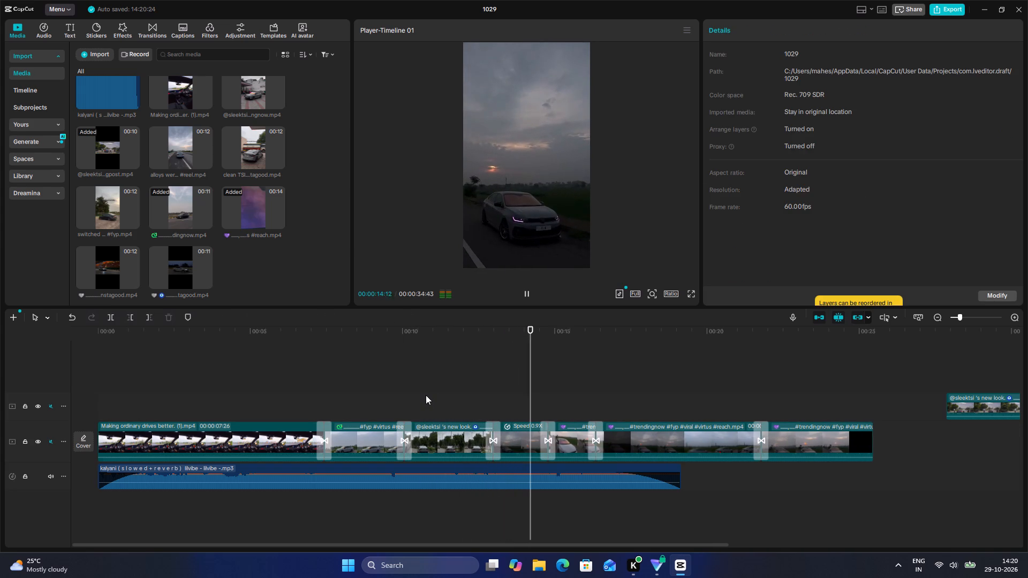
{"action": "key", "text": "space"}
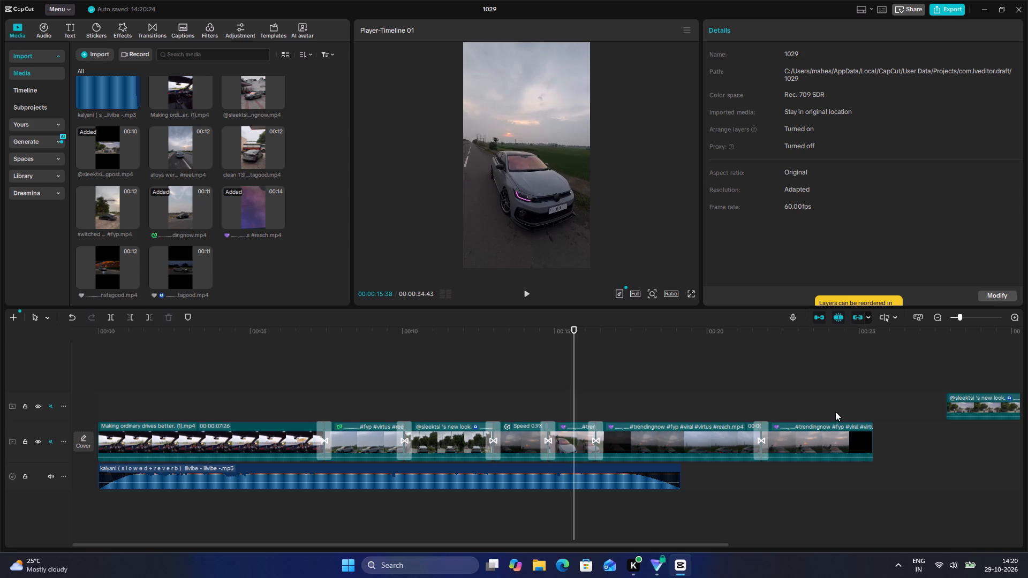
Split the last #reach part on the main track at 00:00:22:16, just after the Black Fade.
{"action": "left_click", "coordinate": [834, 410]}
{"action": "left_click_drag", "start_coordinate": [833, 410], "coordinate": [756, 405]}
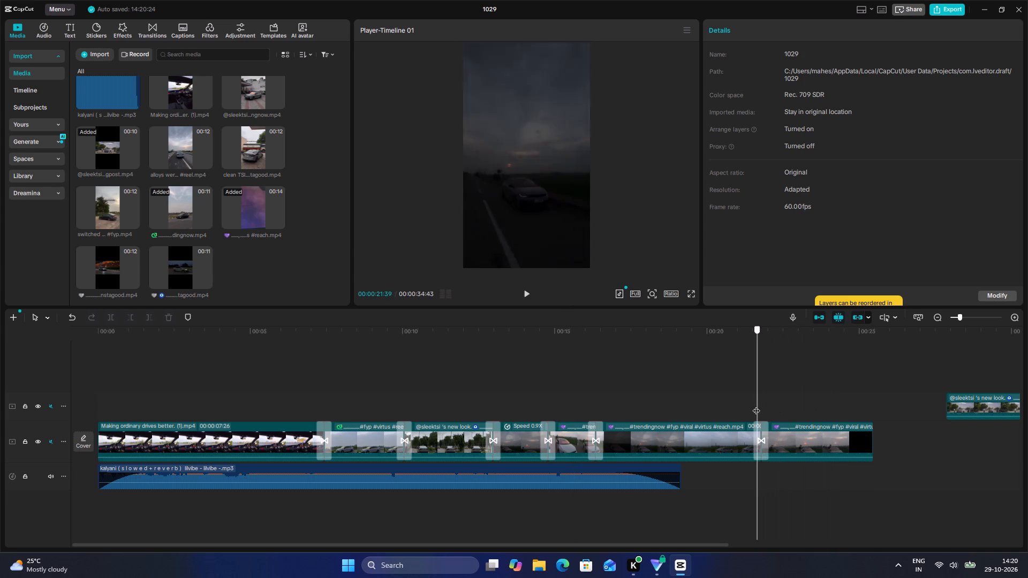
{"action": "left_click_drag", "start_coordinate": [756, 405], "coordinate": [765, 408]}
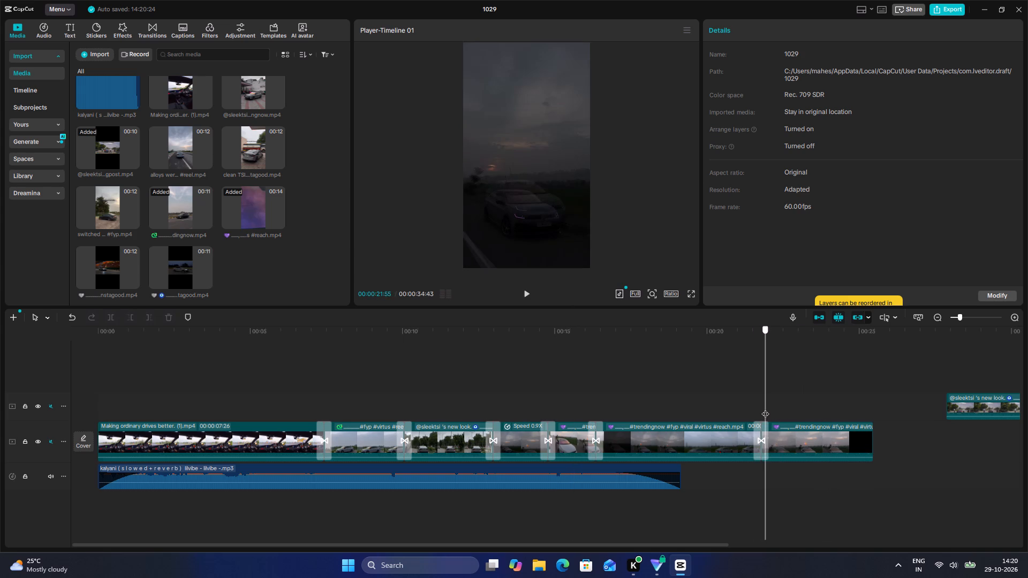
{"action": "left_click_drag", "start_coordinate": [765, 408], "coordinate": [772, 410]}
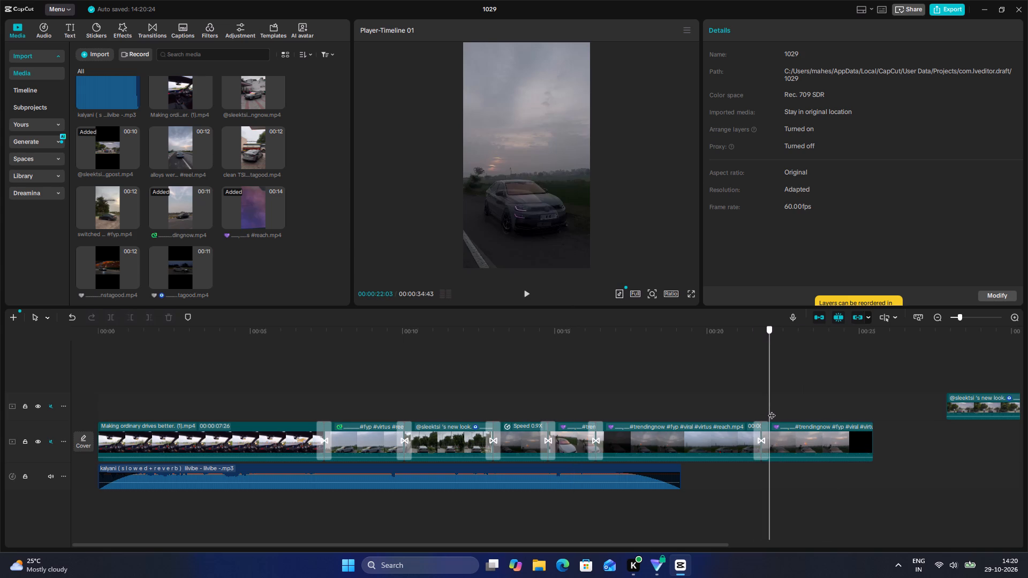
{"action": "left_click_drag", "start_coordinate": [772, 410], "coordinate": [776, 412]}
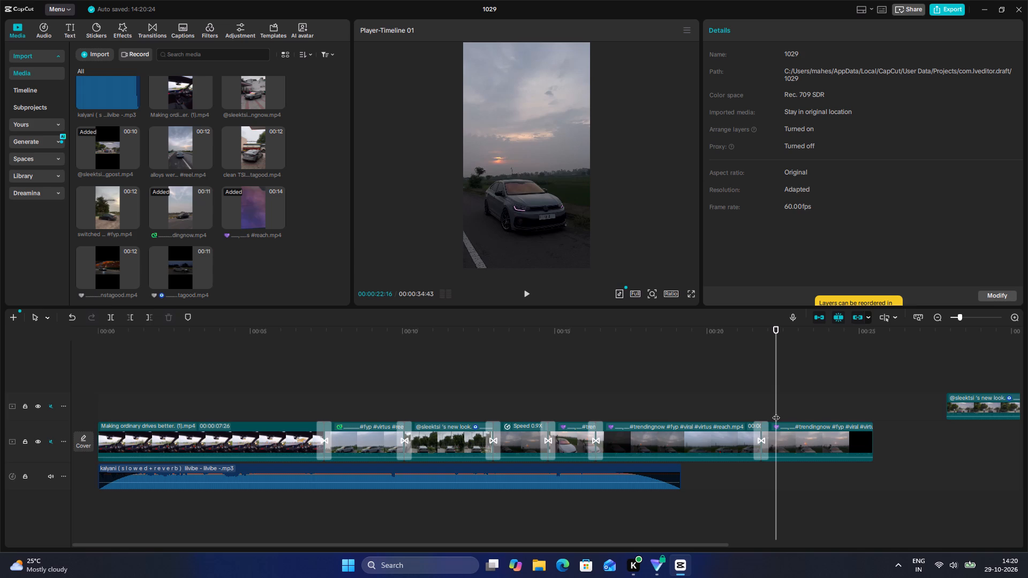
{"action": "key", "text": "b"}
{"action": "left_click", "coordinate": [777, 423]}
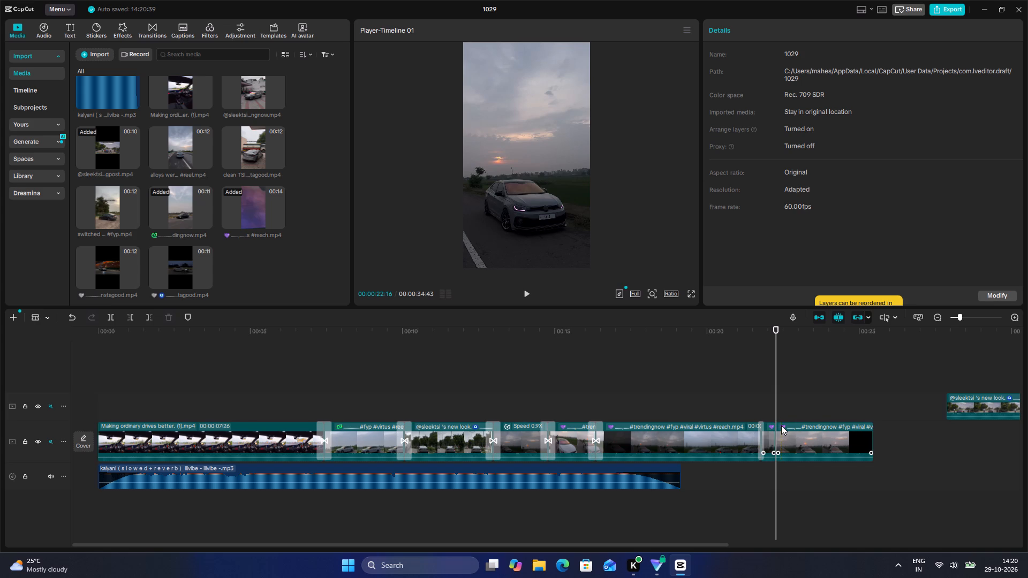
Move the #reach part after the split between the 0.9x segment and the short #reach part on the main track.
{"action": "key", "text": "a"}
{"action": "left_click_drag", "start_coordinate": [803, 435], "coordinate": [583, 444]}
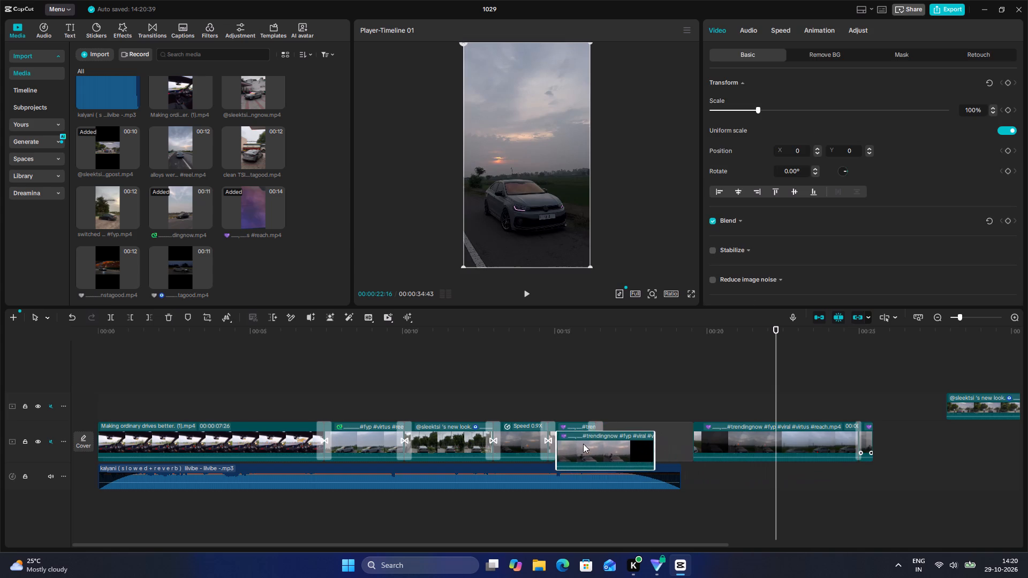
{"action": "left_click_drag", "start_coordinate": [583, 444], "coordinate": [568, 434]}
{"action": "left_click", "coordinate": [563, 401]}
Set the speed of the moved #reach segment to 0.9x and play its join from about 13 s.
{"action": "left_click", "coordinate": [596, 445]}
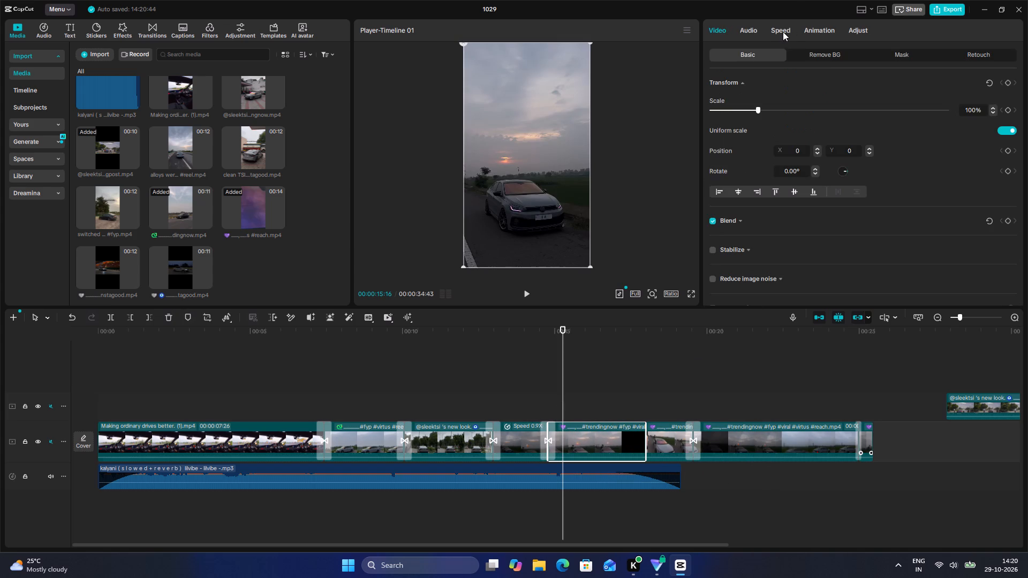
{"action": "left_click", "coordinate": [783, 32]}
{"action": "left_click", "coordinate": [1011, 101]}
{"action": "left_click", "coordinate": [497, 355]}
{"action": "key", "text": "space"}
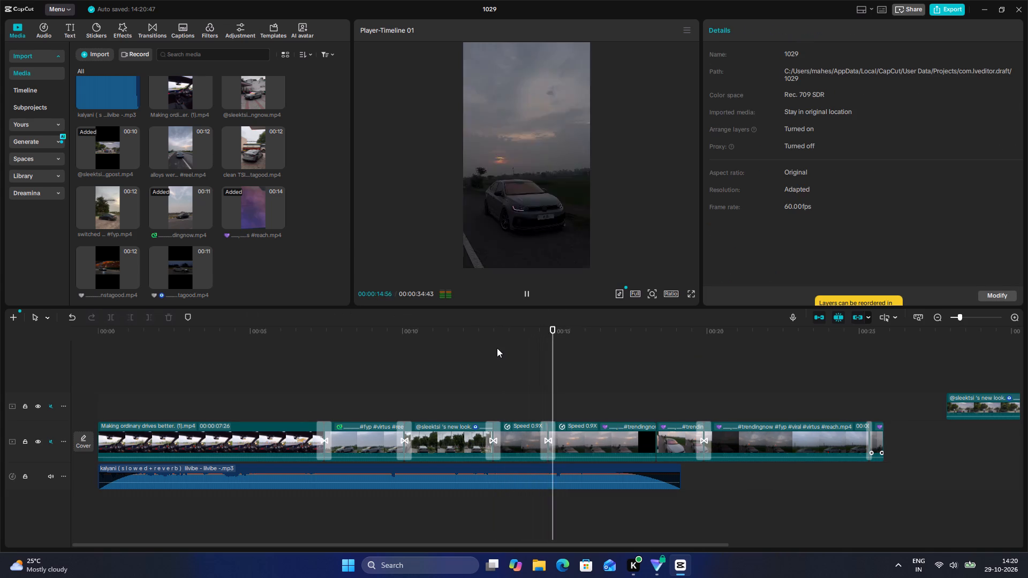
{"action": "key", "text": "space"}
{"action": "key", "text": "space"}
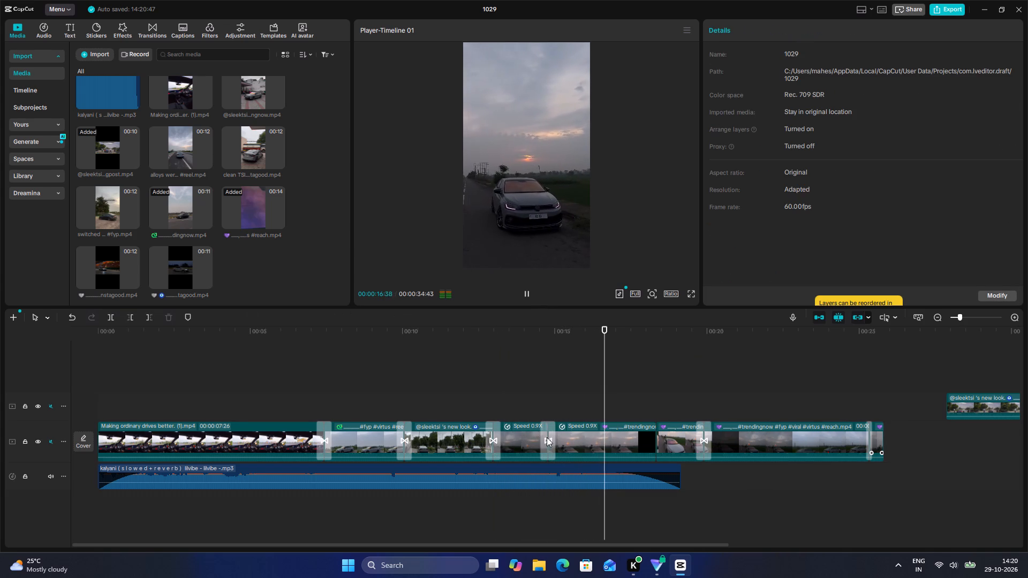
{"action": "key", "text": "space"}
Set the speed of the second 0.9x #reach segment, starting at about 14.7 s, to 0.8x and play it through.
{"action": "left_click", "coordinate": [601, 399]}
{"action": "key", "text": "space"}
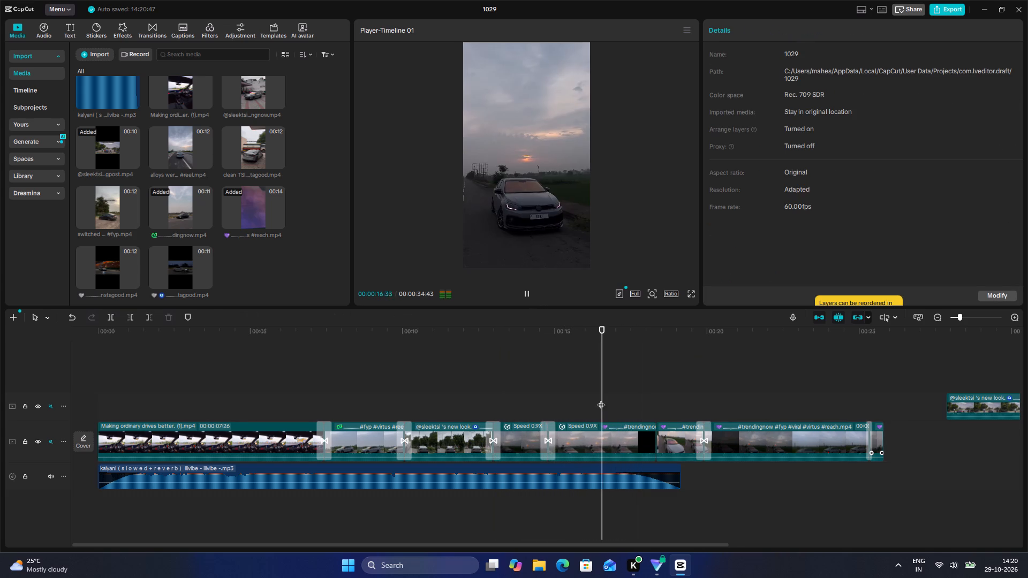
{"action": "key", "text": "space"}
{"action": "key", "text": "space"}
{"action": "key", "text": "space"}
{"action": "left_click", "coordinate": [628, 432]}
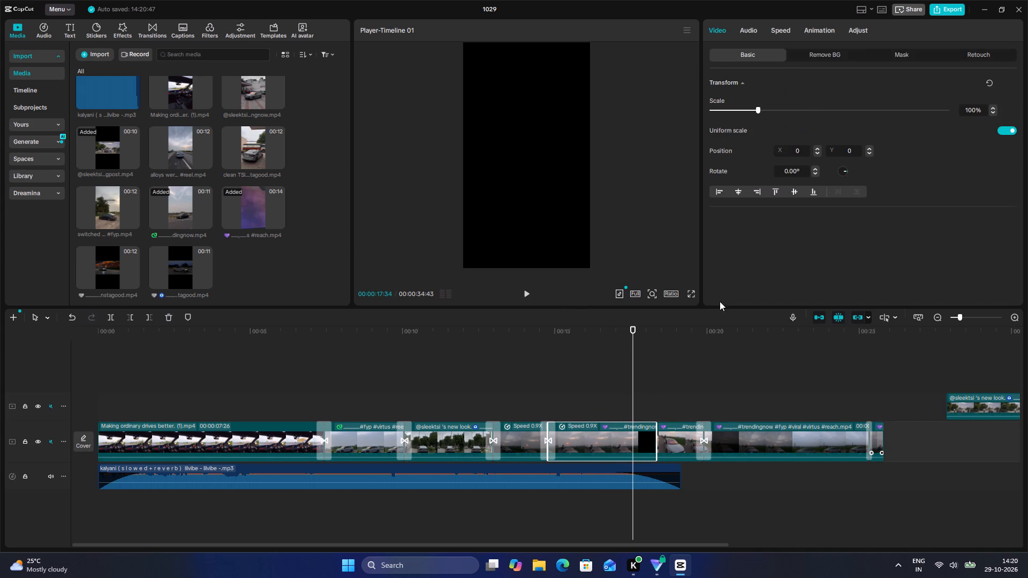
{"action": "left_click", "coordinate": [786, 31]}
{"action": "left_click", "coordinate": [1010, 101]}
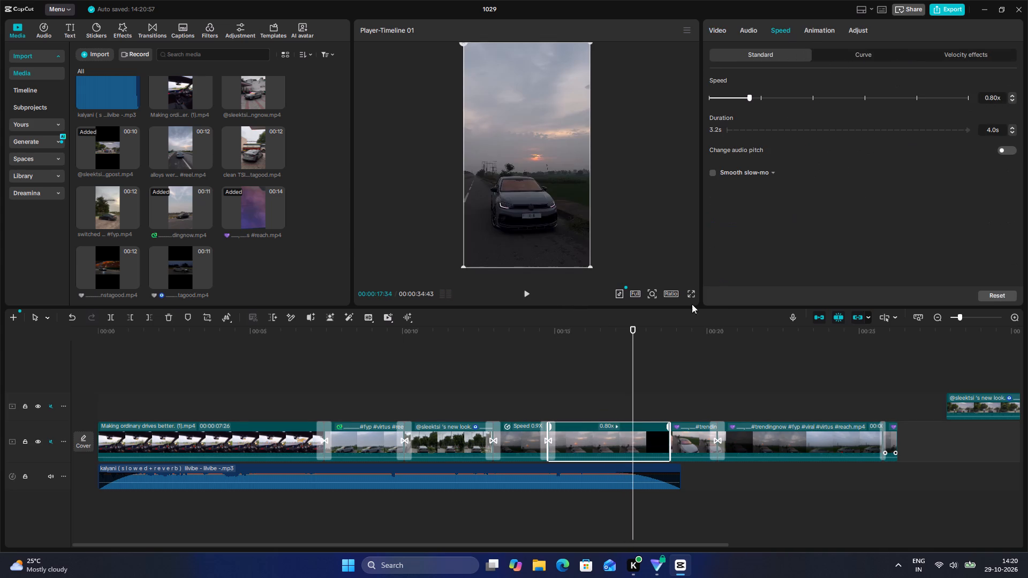
{"action": "left_click", "coordinate": [521, 408]}
{"action": "key", "text": "space"}
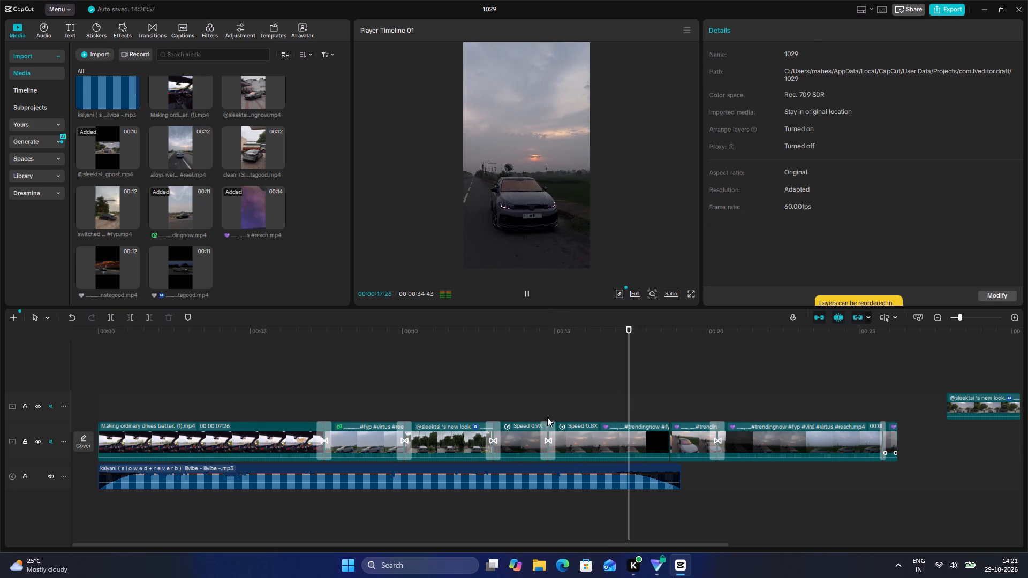
{"action": "key", "text": "space"}
{"action": "key", "text": "space"}
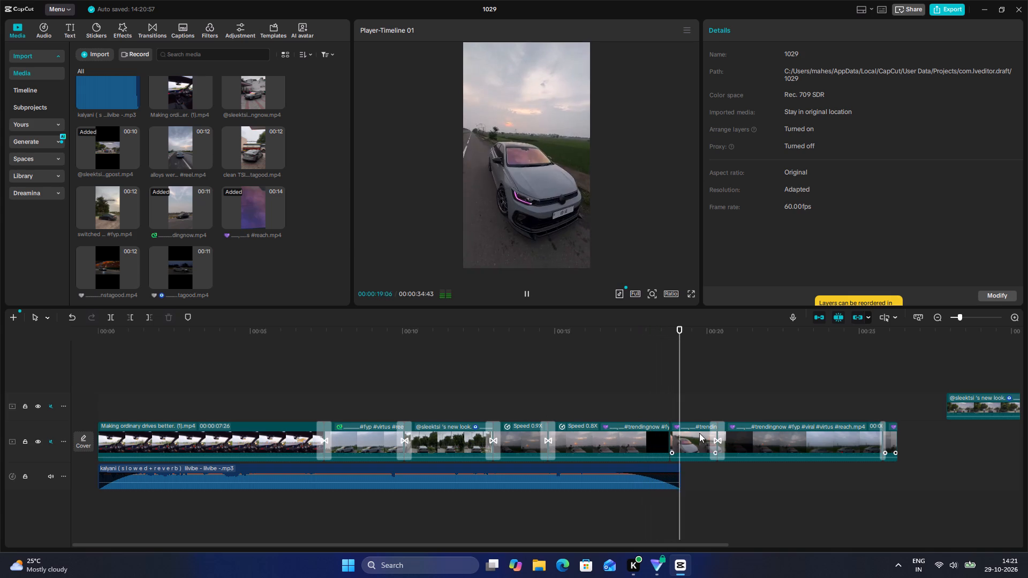
Look through the main-track segments that follow the 0.8x segment up to the end of the footage.
{"action": "left_click", "coordinate": [642, 430]}
{"action": "left_click", "coordinate": [716, 431]}
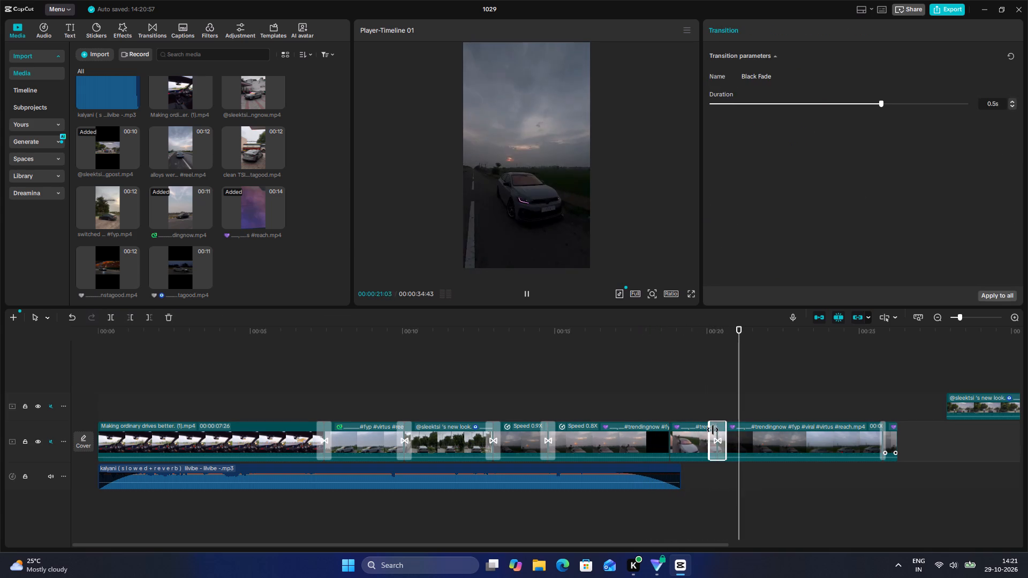
{"action": "left_click", "coordinate": [705, 429]}
{"action": "left_click", "coordinate": [754, 399]}
{"action": "left_click_drag", "start_coordinate": [767, 396], "coordinate": [793, 398]}
{"action": "double_click", "coordinate": [793, 398]}
{"action": "left_click_drag", "start_coordinate": [793, 398], "coordinate": [766, 397]}
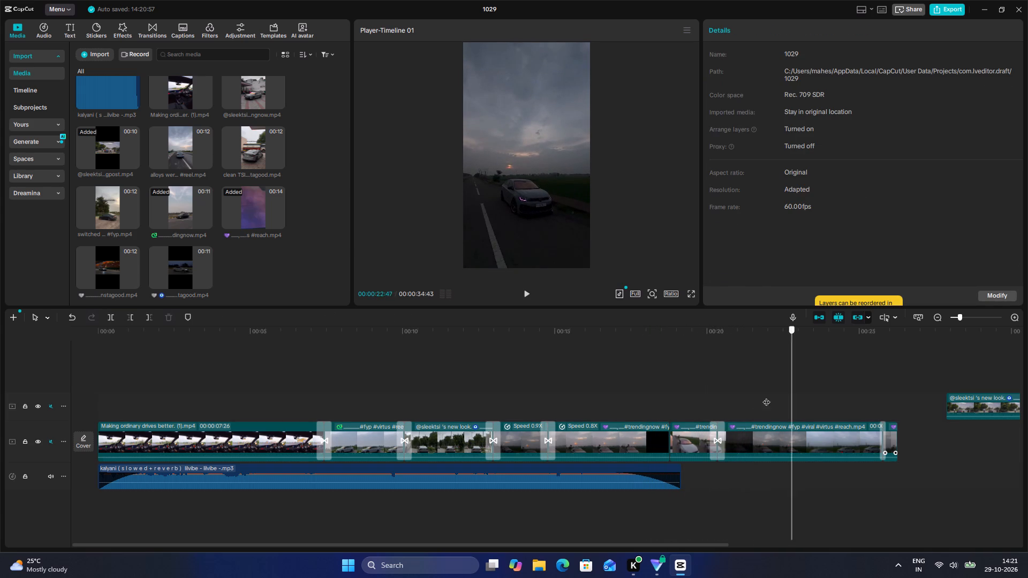
{"action": "left_click_drag", "start_coordinate": [766, 397], "coordinate": [737, 395]}
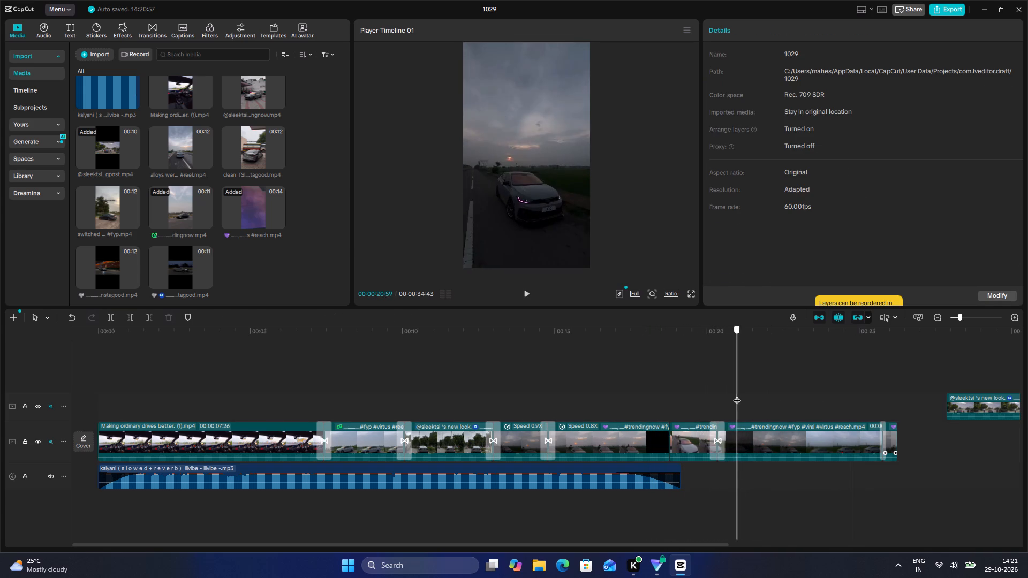
{"action": "left_click_drag", "start_coordinate": [737, 395], "coordinate": [890, 399]}
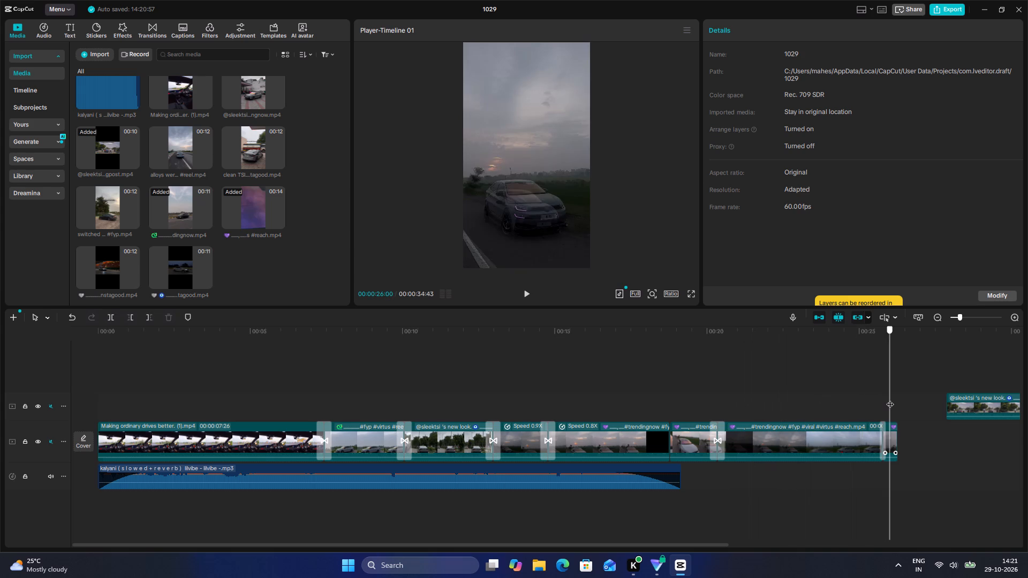
{"action": "left_click_drag", "start_coordinate": [890, 399], "coordinate": [832, 405]}
{"action": "left_click", "coordinate": [793, 435]}
{"action": "key", "text": "Delete"}
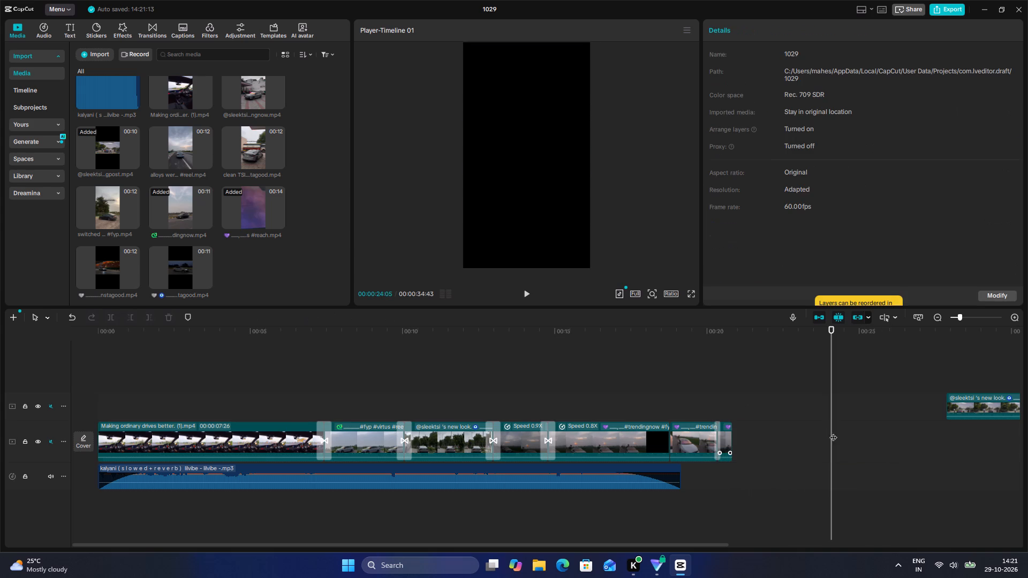
{"action": "left_click", "coordinate": [731, 442]}
{"action": "key", "text": "Delete"}
{"action": "left_click", "coordinate": [692, 435]}
{"action": "key", "text": "Delete"}
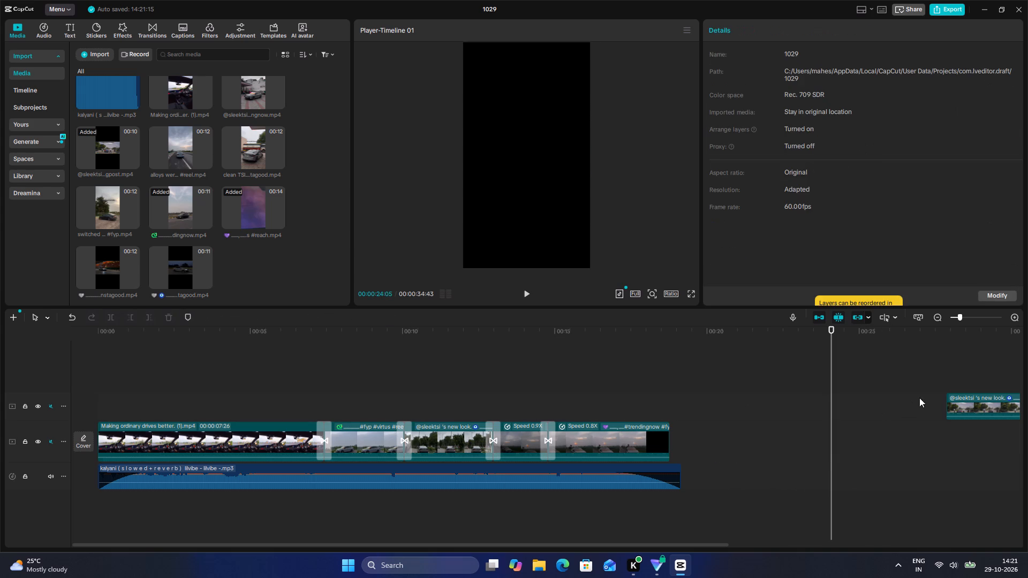
{"action": "left_click", "coordinate": [955, 403]}
{"action": "key", "text": "Delete"}
Play the video, extend the end of the 0.9x #reach segment to about 15 s and replay the join.
{"action": "double_click", "coordinate": [541, 400]}
{"action": "key", "text": "space"}
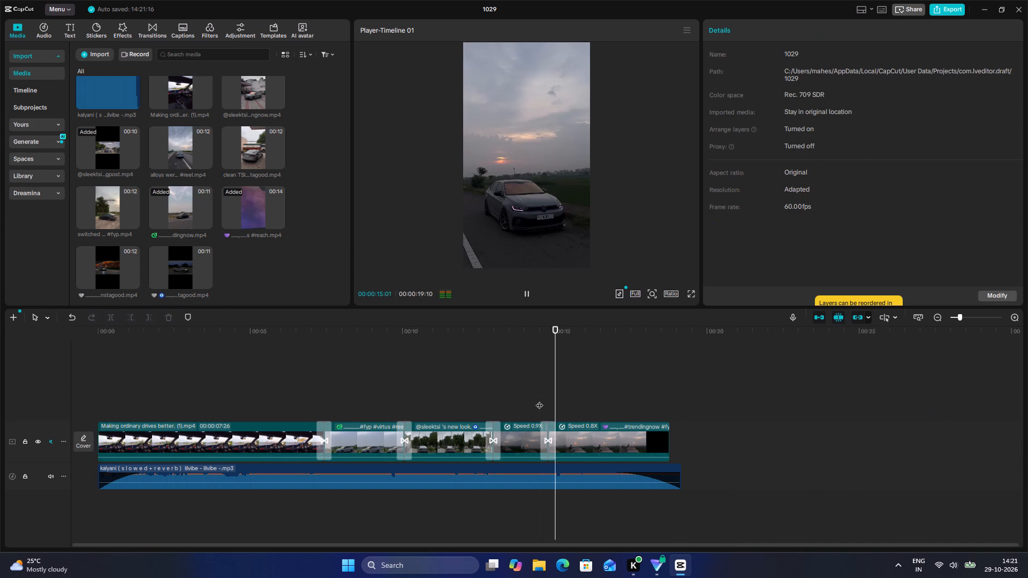
{"action": "left_click", "coordinate": [262, 383]}
{"action": "key", "text": "space"}
{"action": "key", "text": "space"}
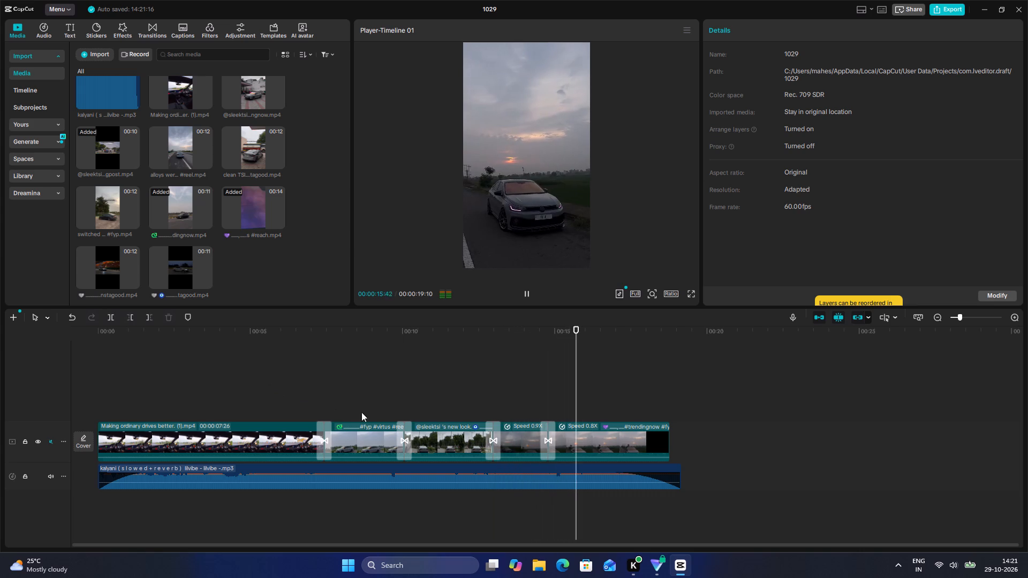
{"action": "left_click", "coordinate": [521, 437]}
{"action": "left_click_drag", "start_coordinate": [547, 437], "coordinate": [554, 437]}
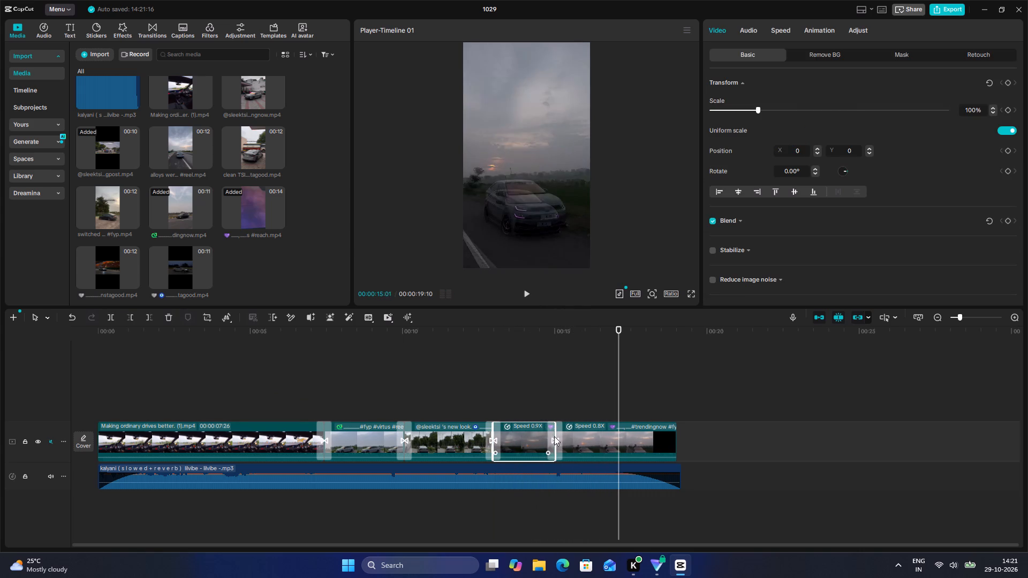
{"action": "left_click", "coordinate": [504, 408]}
{"action": "key", "text": "space"}
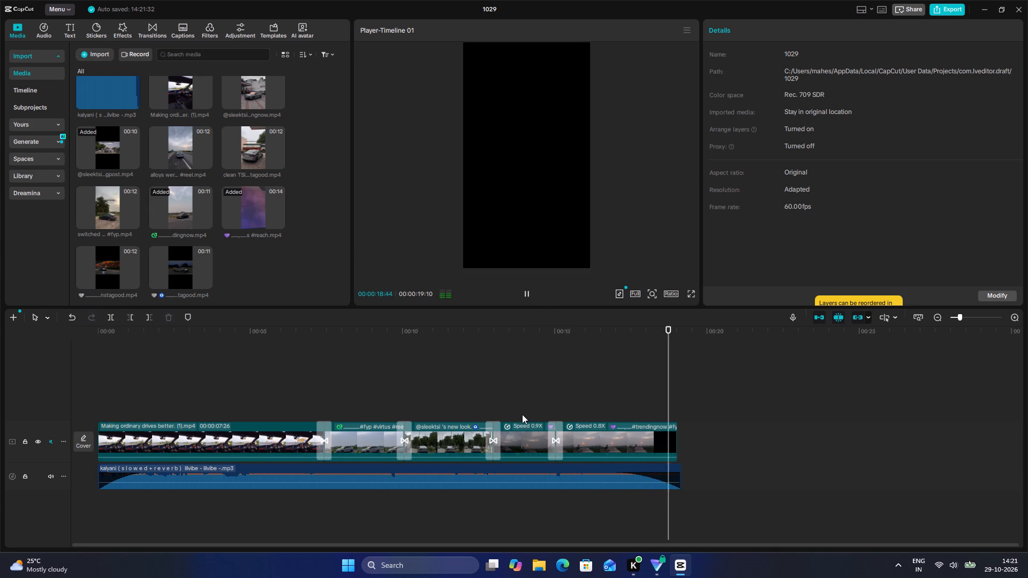
Trim the ends of the kalyani song and the 0.8x segment to about 18.6 s and play the ending.
{"action": "left_click", "coordinate": [643, 465]}
{"action": "left_click_drag", "start_coordinate": [682, 475], "coordinate": [670, 481]}
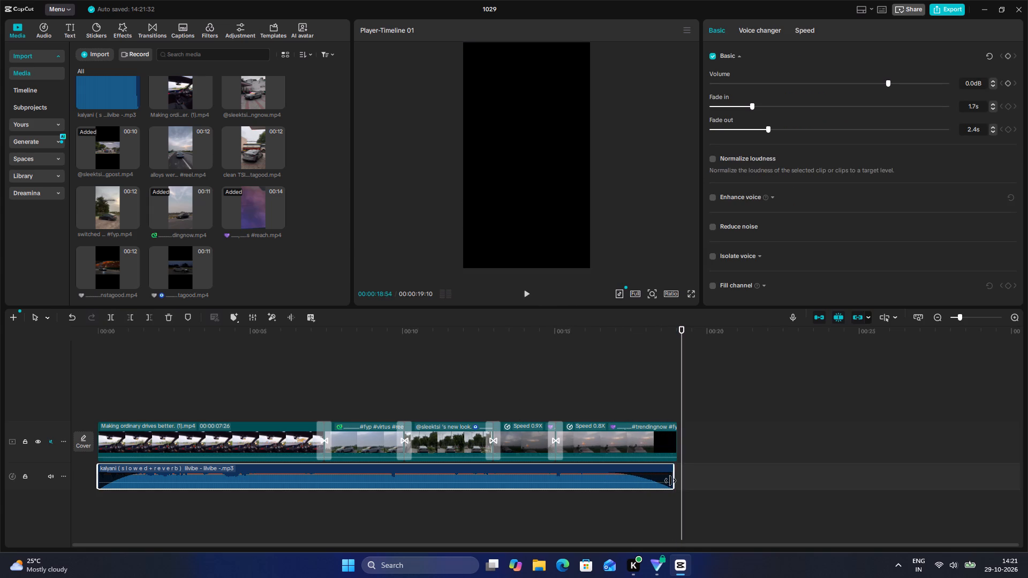
{"action": "left_click_drag", "start_coordinate": [670, 481], "coordinate": [664, 482]}
{"action": "left_click", "coordinate": [669, 447]}
{"action": "left_click_drag", "start_coordinate": [677, 446], "coordinate": [666, 452]}
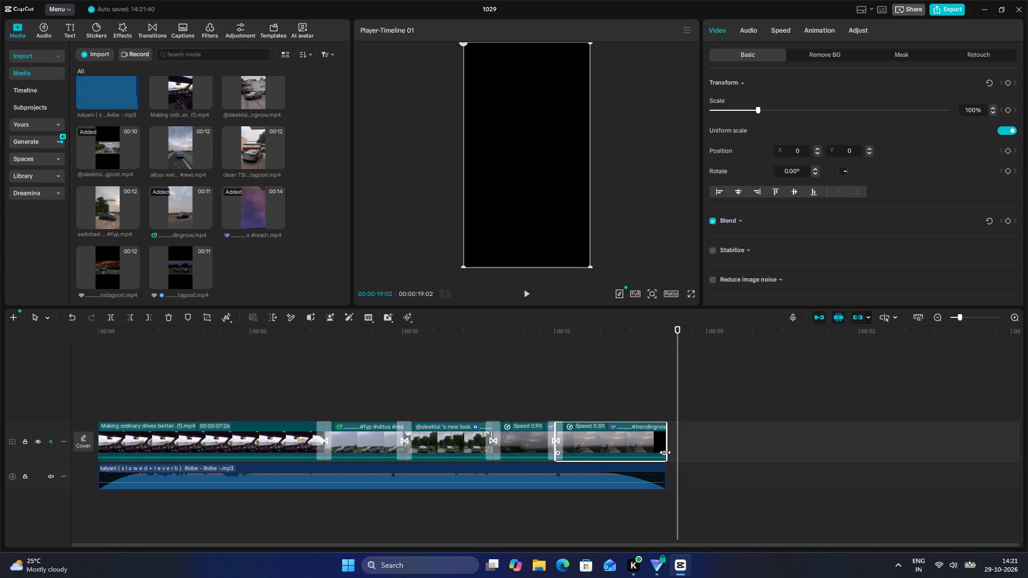
{"action": "left_click", "coordinate": [570, 400]}
{"action": "key", "text": "space"}
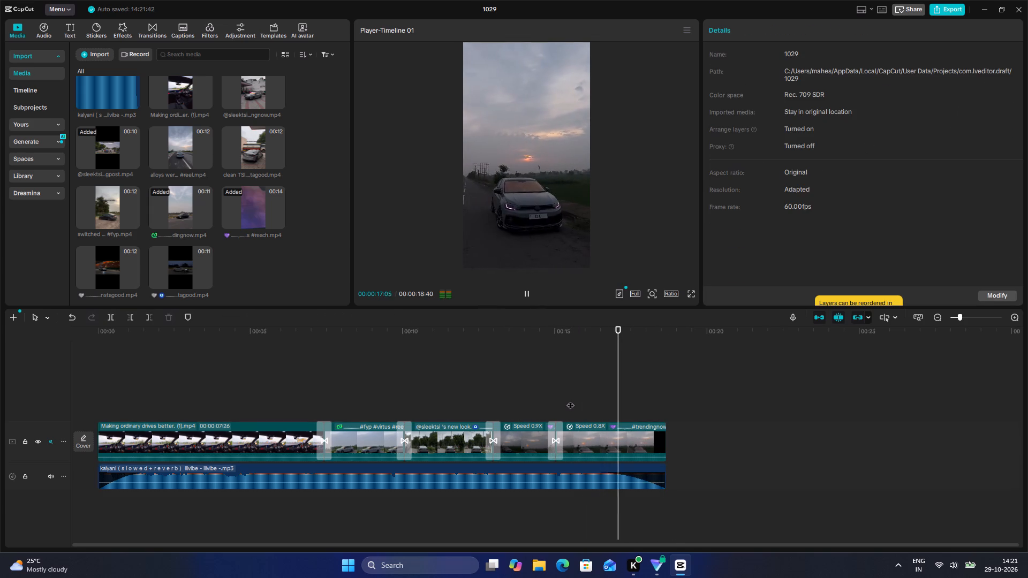
Search the filters for "quality", add the 4K filter at the timeline start and extend it over the whole video.
{"action": "left_click", "coordinate": [527, 387]}
{"action": "left_click_drag", "start_coordinate": [527, 387], "coordinate": [40, 393]}
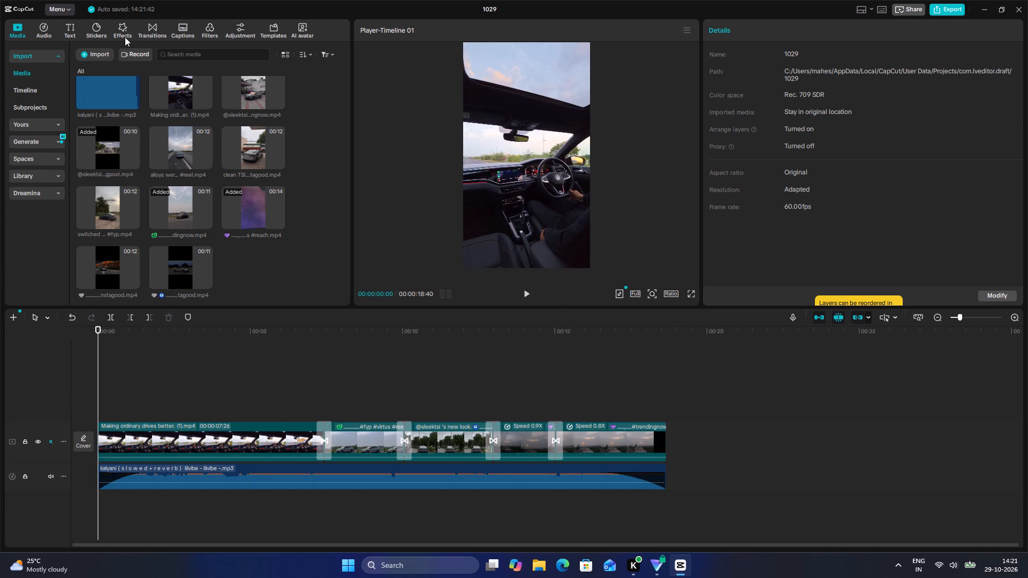
{"action": "left_click", "coordinate": [212, 32]}
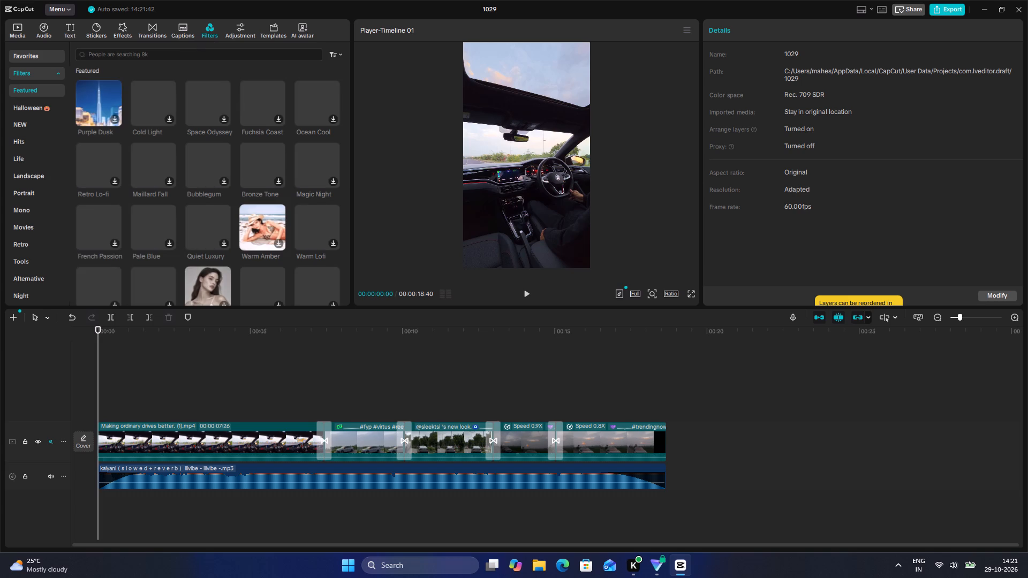
{"action": "left_click", "coordinate": [176, 57]}
{"action": "left_click", "coordinate": [124, 85]}
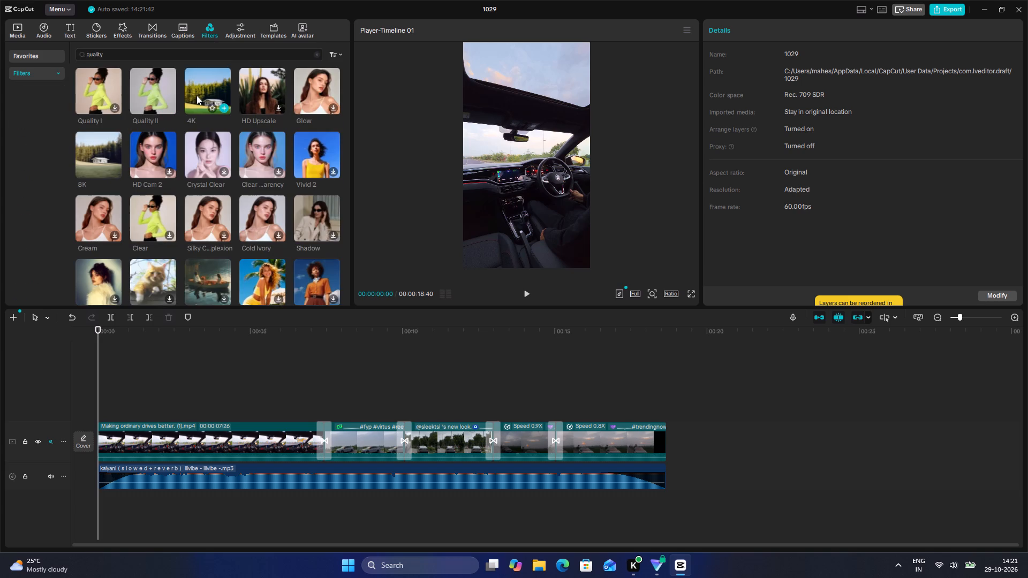
{"action": "left_click_drag", "start_coordinate": [199, 95], "coordinate": [90, 410]}
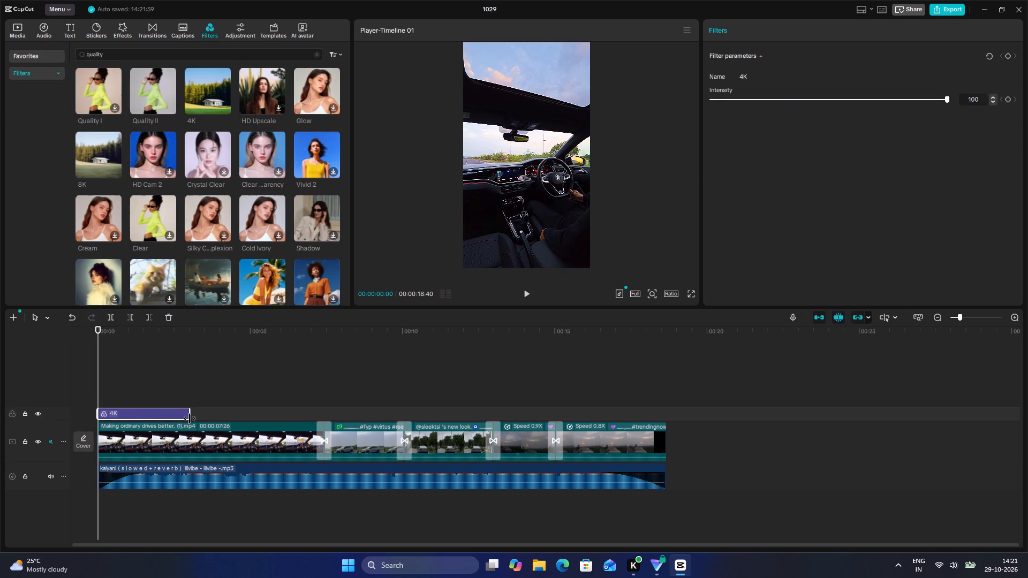
{"action": "left_click_drag", "start_coordinate": [192, 416], "coordinate": [335, 418]}
{"action": "left_click", "coordinate": [171, 409]}
{"action": "left_click_drag", "start_coordinate": [191, 416], "coordinate": [194, 416]}
{"action": "left_click_drag", "start_coordinate": [194, 416], "coordinate": [667, 420]}
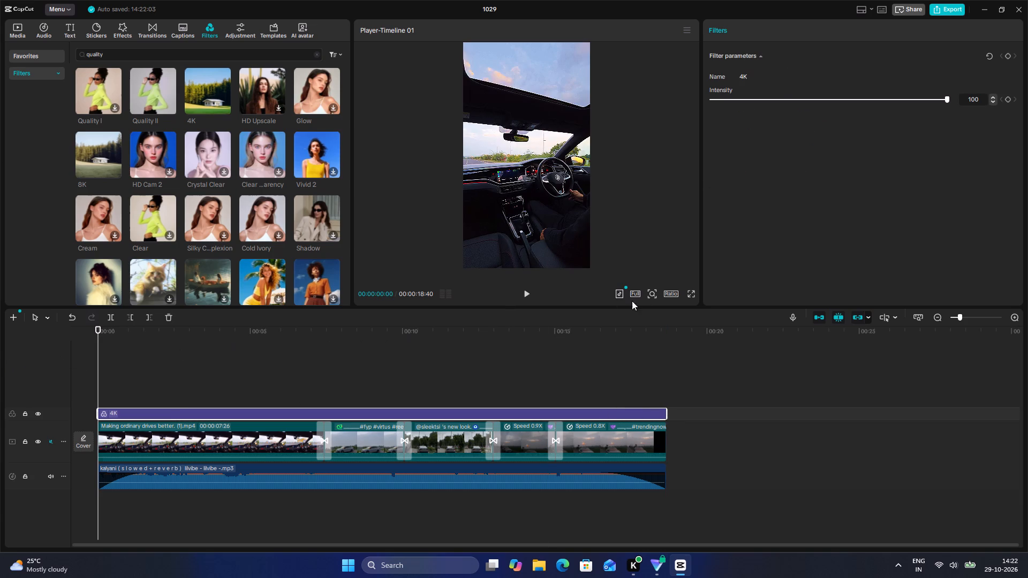
Preview the filtered video in full screen from the start, and return to the editor.
{"action": "left_click", "coordinate": [685, 291]}
{"action": "left_click", "coordinate": [689, 290]}
{"action": "double_click", "coordinate": [690, 291]}
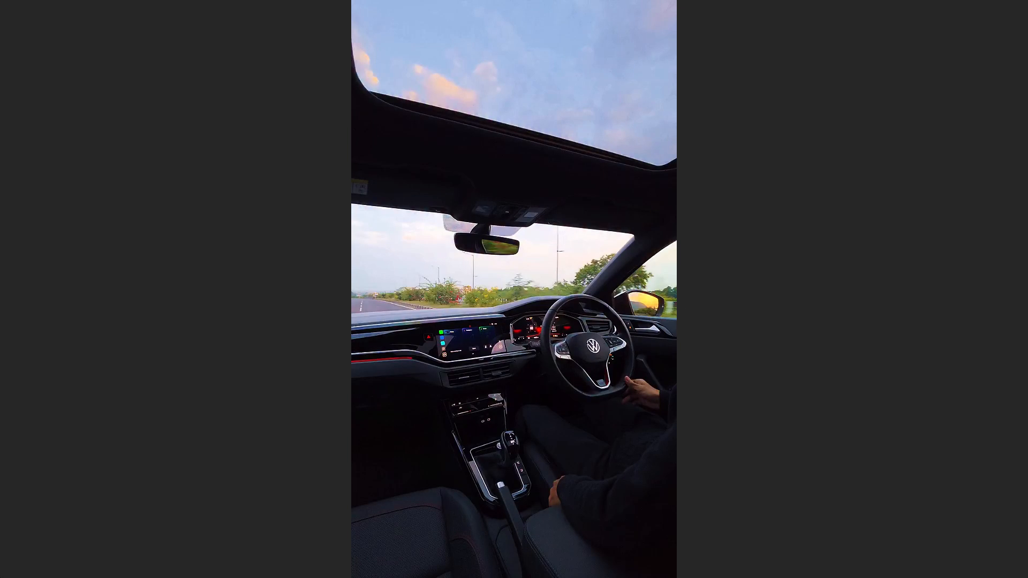
{"action": "key", "text": "Escape"}
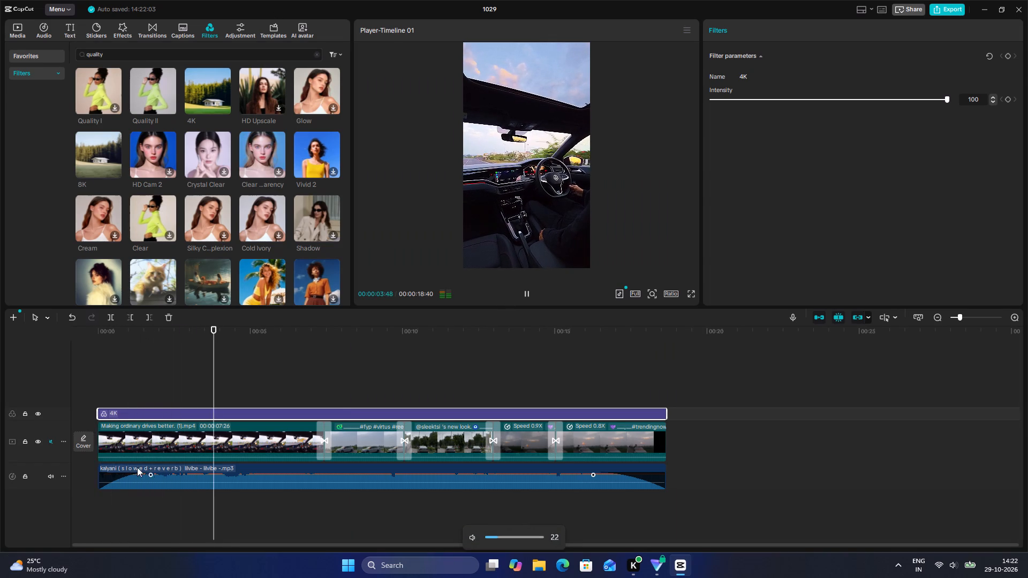
Lengthen the kalyani song's fade-in to 2.2 s, play the whole video and return the playhead to the start.
{"action": "left_click_drag", "start_coordinate": [149, 478], "coordinate": [162, 480]}
{"action": "left_click", "coordinate": [105, 341]}
{"action": "key", "text": "space"}
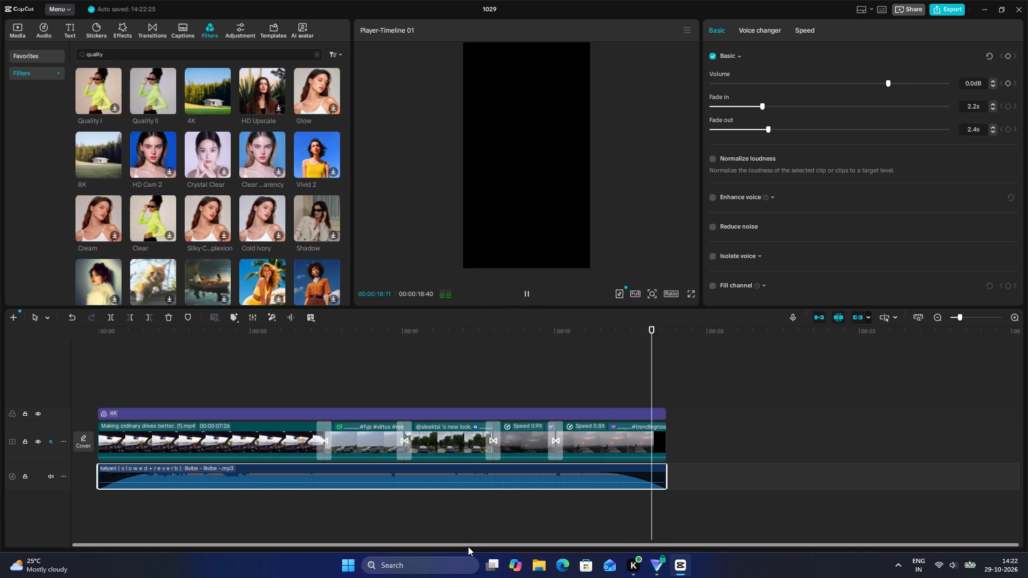
{"action": "left_click", "coordinate": [414, 354]}
{"action": "left_click_drag", "start_coordinate": [414, 355], "coordinate": [339, 345]}
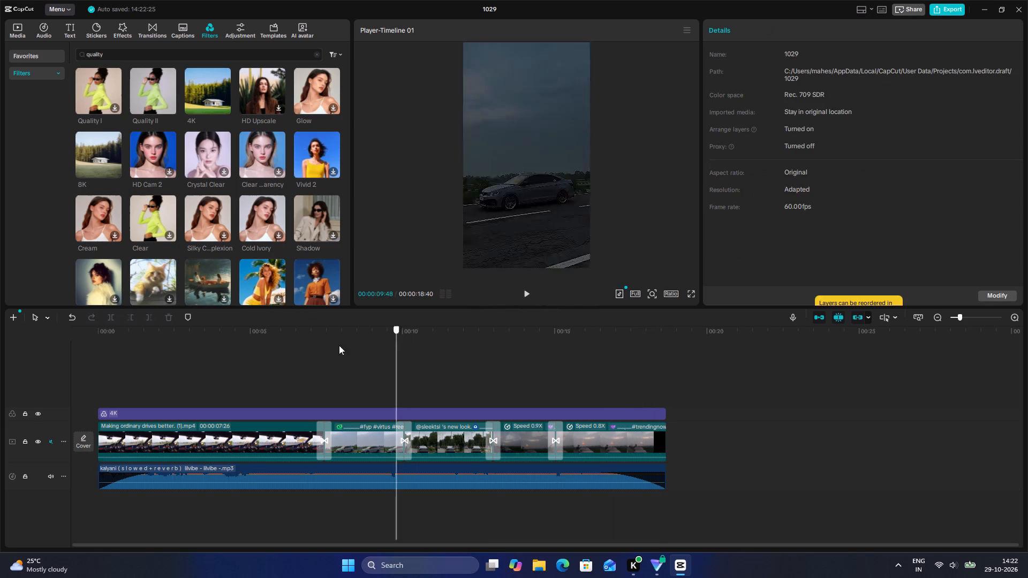
{"action": "left_click_drag", "start_coordinate": [339, 345], "coordinate": [0, 311]}
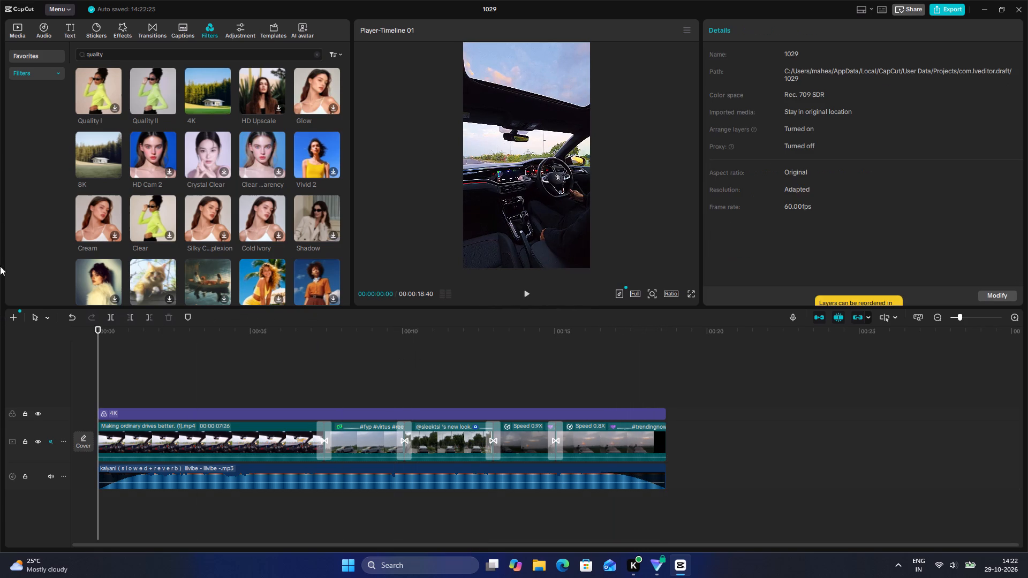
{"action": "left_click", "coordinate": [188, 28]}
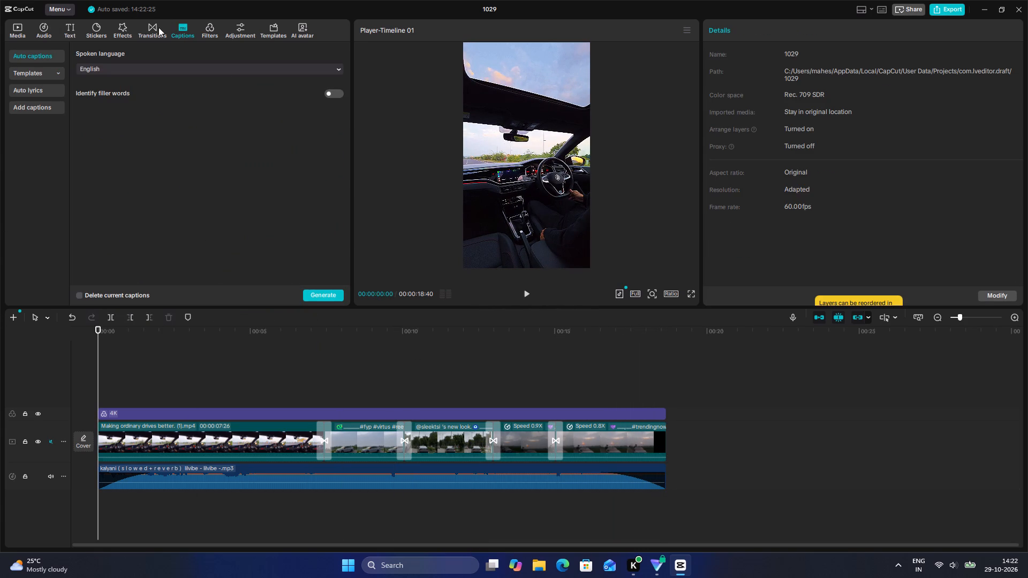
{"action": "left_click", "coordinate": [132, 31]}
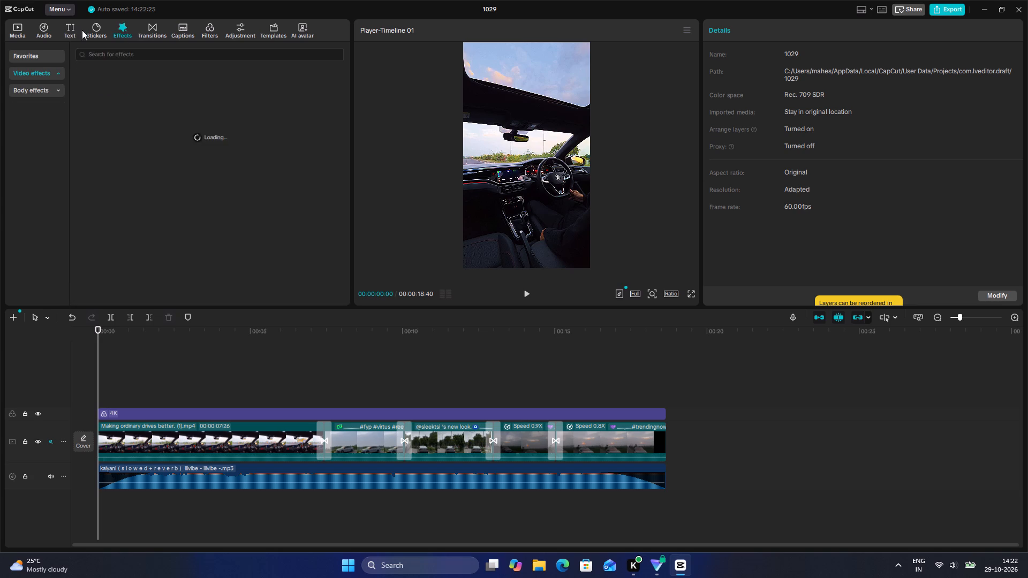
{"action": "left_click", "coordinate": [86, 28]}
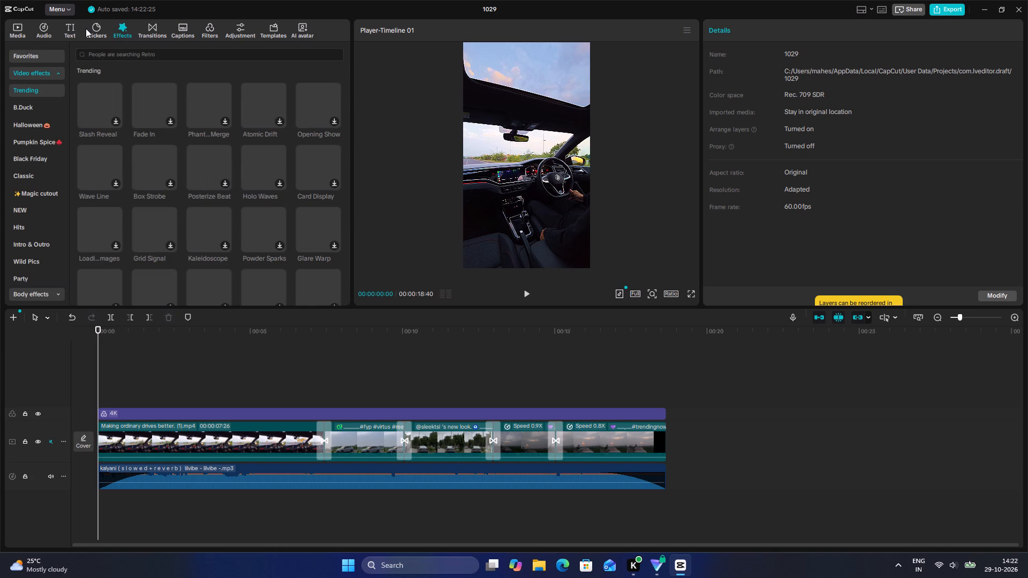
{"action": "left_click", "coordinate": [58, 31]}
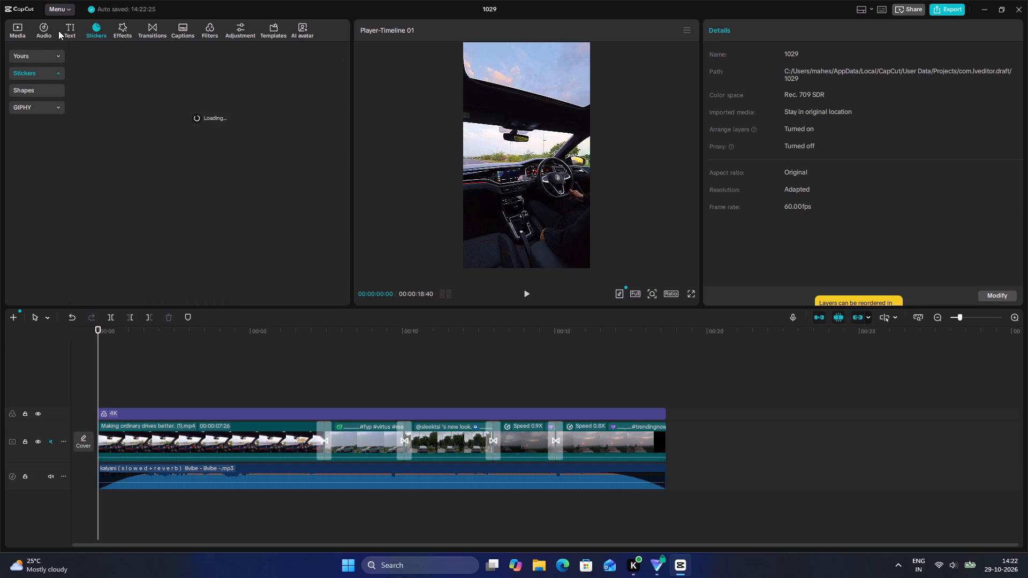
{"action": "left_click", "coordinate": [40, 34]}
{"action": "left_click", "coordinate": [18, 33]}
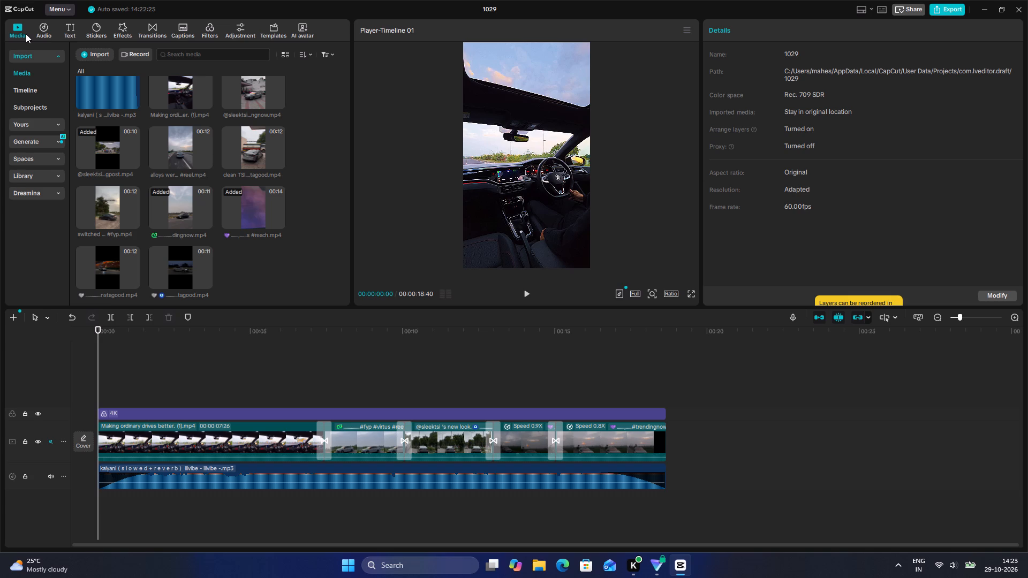
Play the whole video from the start through to its end.
{"action": "left_click", "coordinate": [26, 34]}
{"action": "key", "text": "space"}
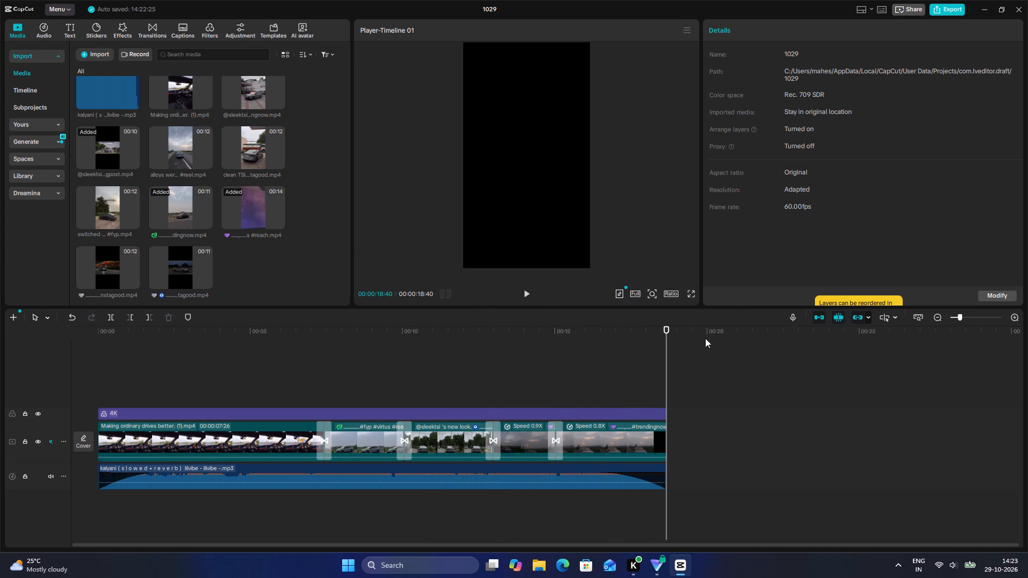
Shorten the kalyani song's fade-out to slightly under 2.2 s and play the video from near the beginning to the end.
{"action": "left_click_drag", "start_coordinate": [593, 474], "coordinate": [599, 475]}
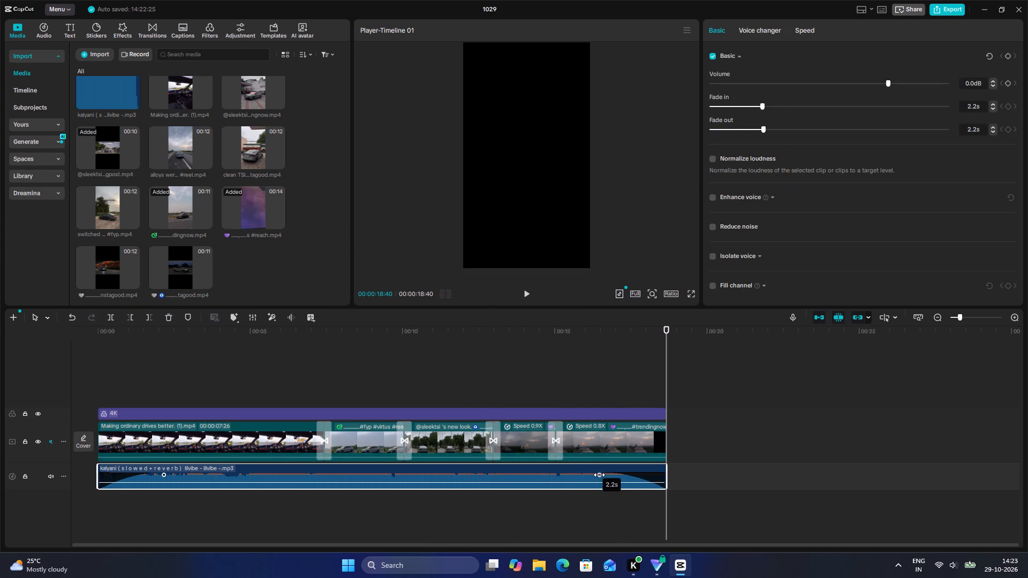
{"action": "left_click_drag", "start_coordinate": [599, 475], "coordinate": [605, 475]}
{"action": "left_click", "coordinate": [439, 379]}
{"action": "left_click_drag", "start_coordinate": [439, 379], "coordinate": [145, 356]}
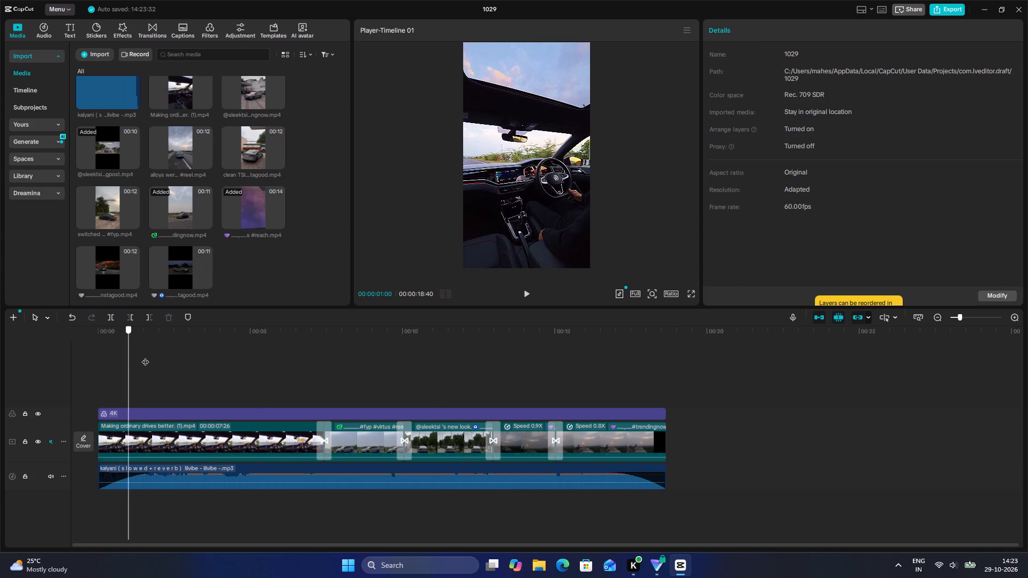
{"action": "left_click_drag", "start_coordinate": [145, 356], "coordinate": [239, 364]}
{"action": "key", "text": "space"}
{"action": "key", "text": "space"}
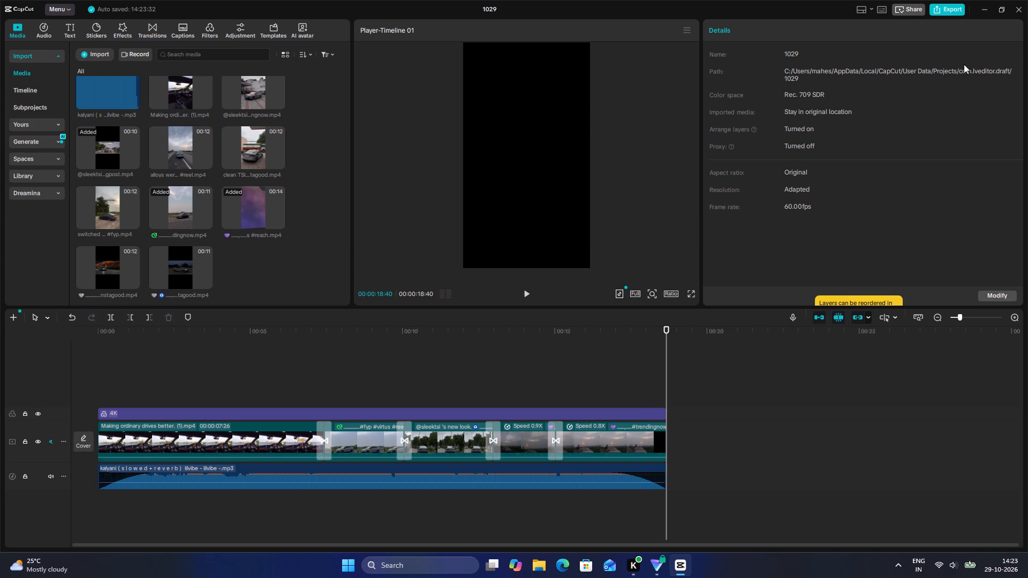
Export the video at 2K resolution as a 60 fps mp4 and close the export dialog without sharing.
{"action": "left_click", "coordinate": [955, 8]}
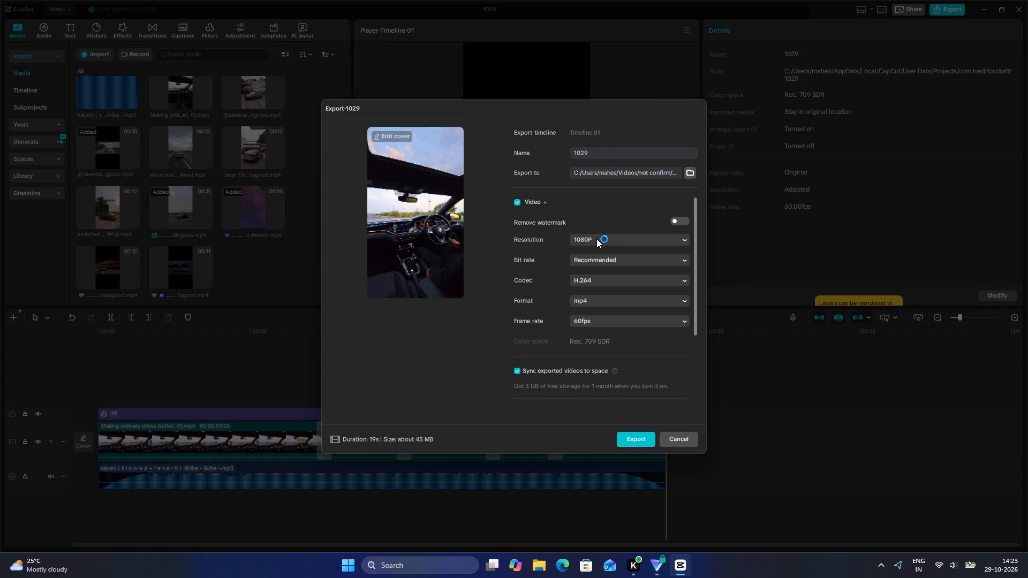
{"action": "left_click", "coordinate": [595, 235]}
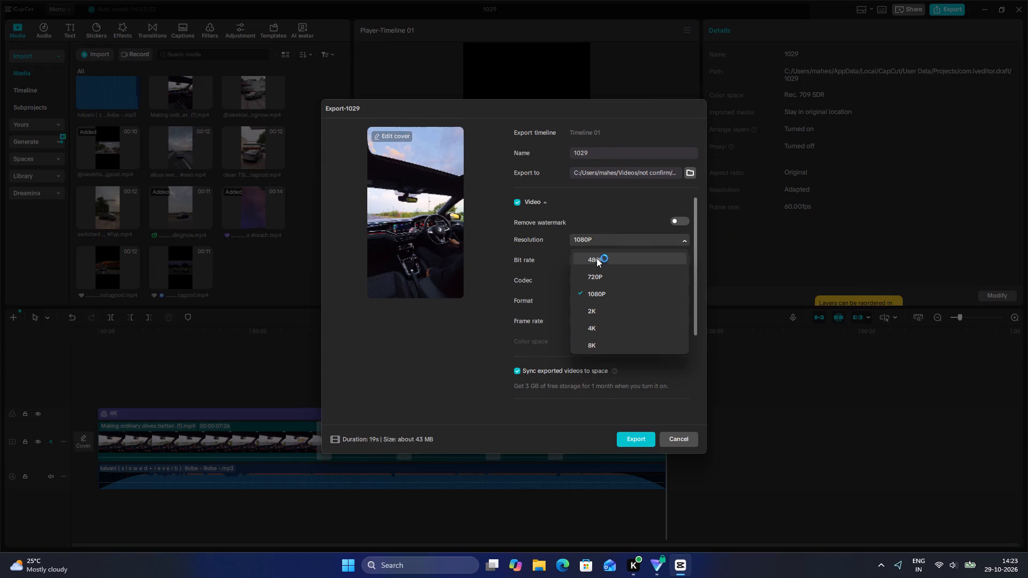
{"action": "left_click", "coordinate": [611, 308]}
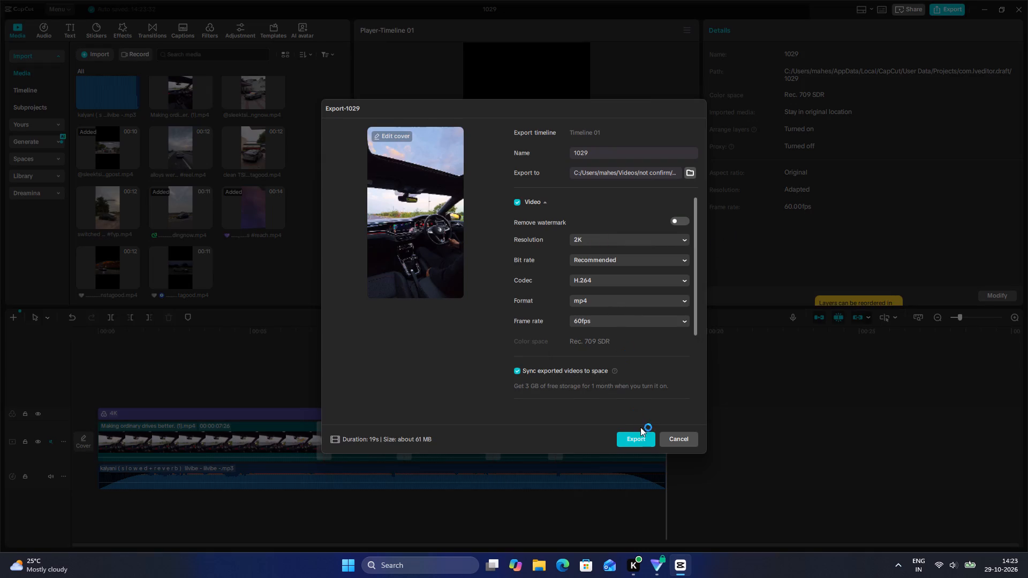
{"action": "left_click", "coordinate": [644, 433]}
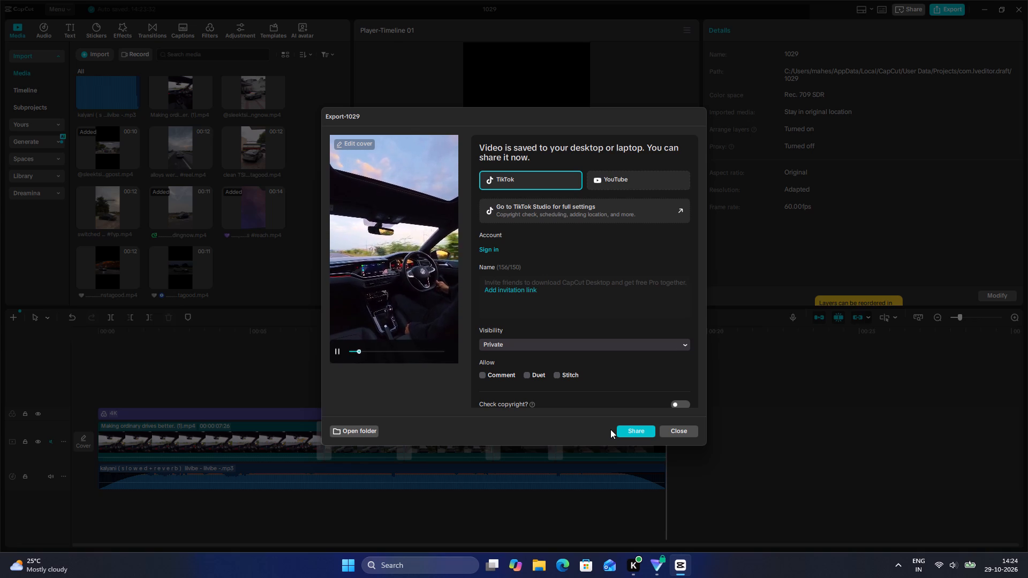
{"action": "left_click", "coordinate": [671, 425]}
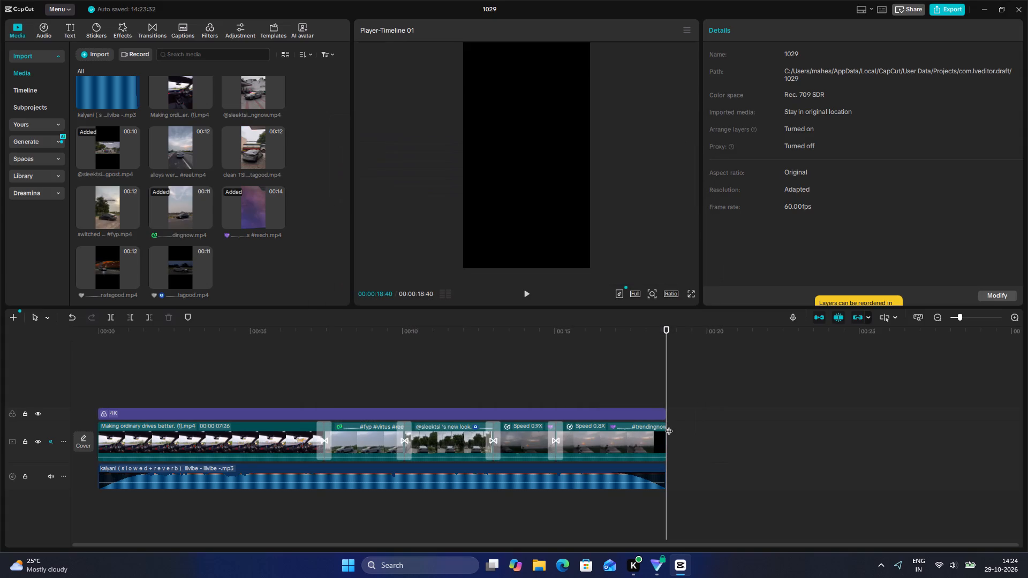
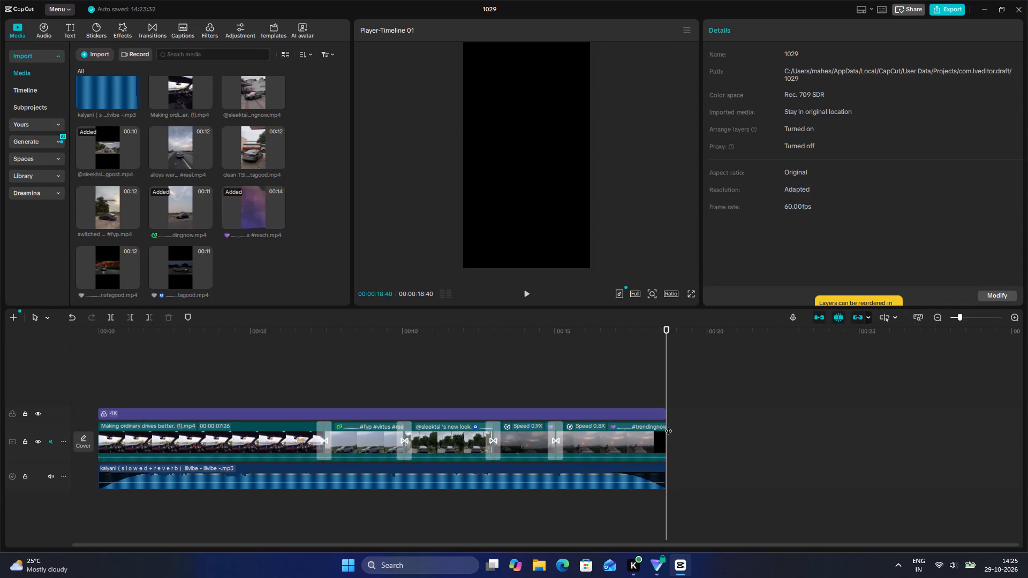
Play the finished video from the start and switch the preview to full screen.
{"action": "key", "text": "space"}
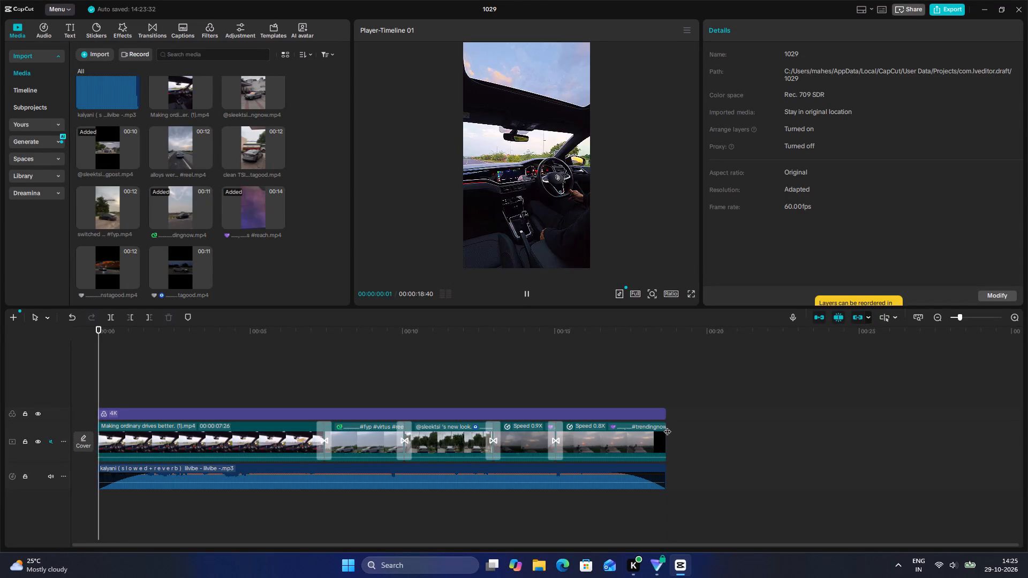
{"action": "key", "text": "f"}
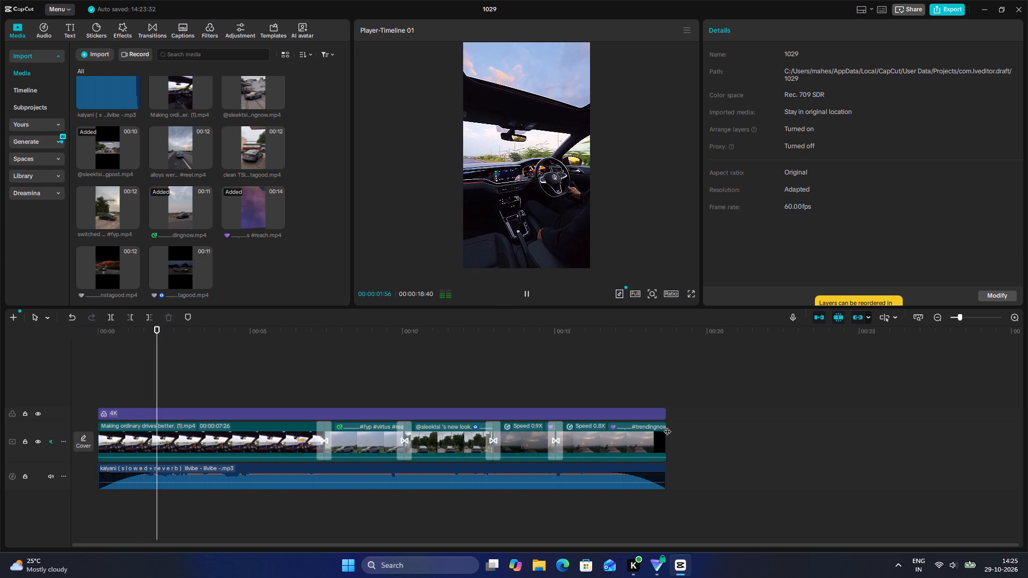
{"action": "left_click", "coordinate": [694, 295]}
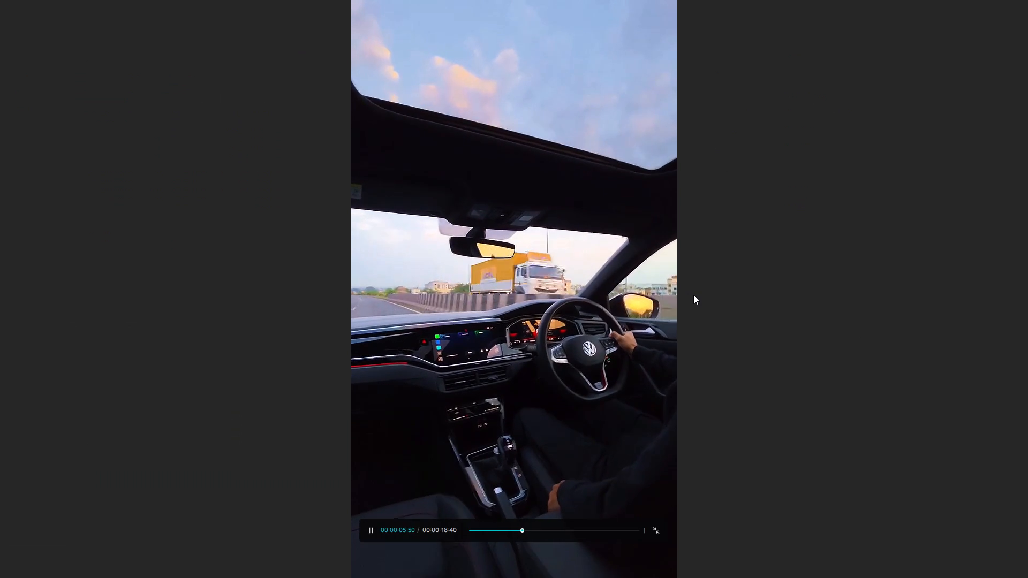
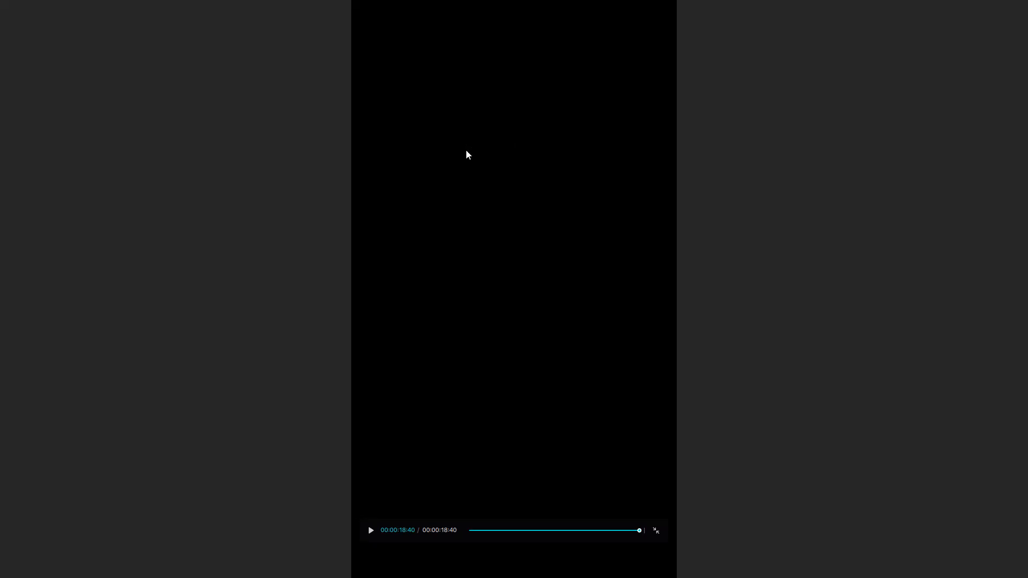
Replay the finished car video in the full-screen preview, and return to the editing view.
{"action": "key", "text": "space"}
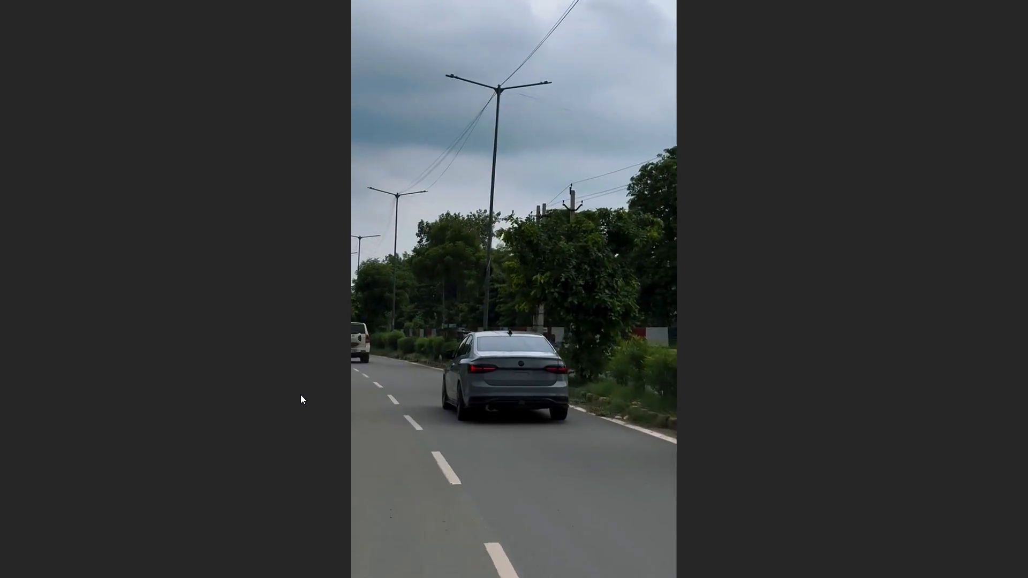
{"action": "key", "text": "Escape"}
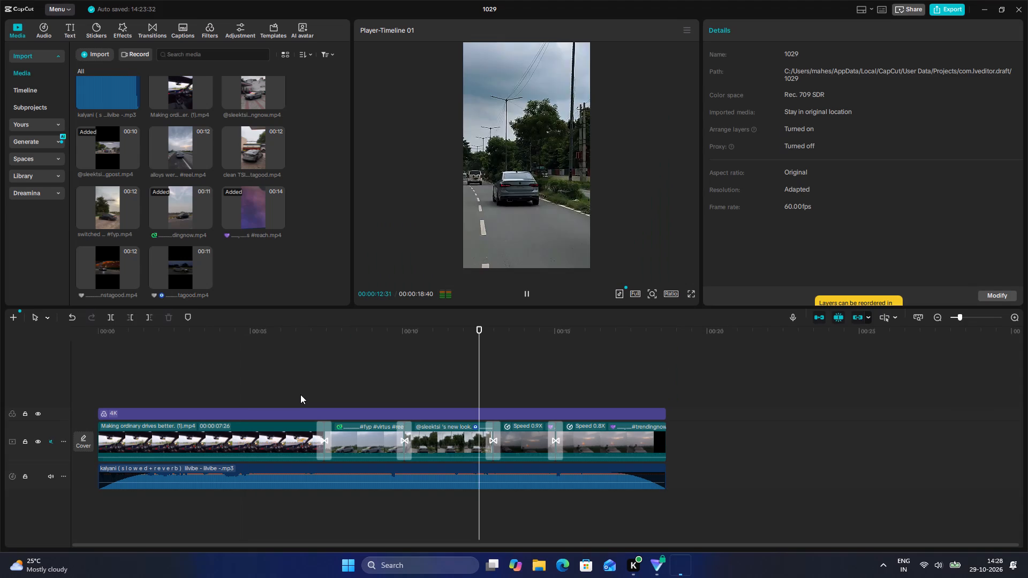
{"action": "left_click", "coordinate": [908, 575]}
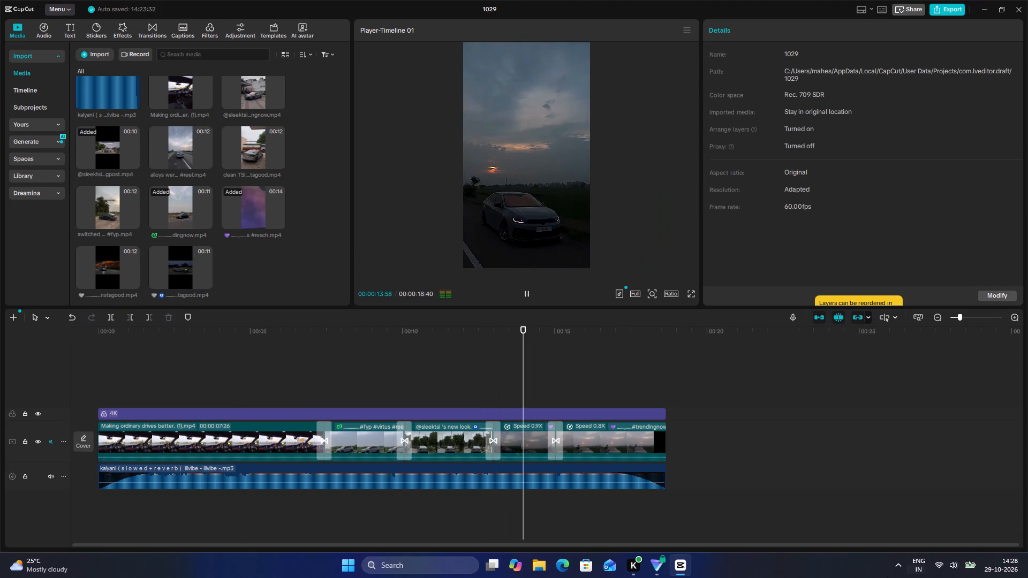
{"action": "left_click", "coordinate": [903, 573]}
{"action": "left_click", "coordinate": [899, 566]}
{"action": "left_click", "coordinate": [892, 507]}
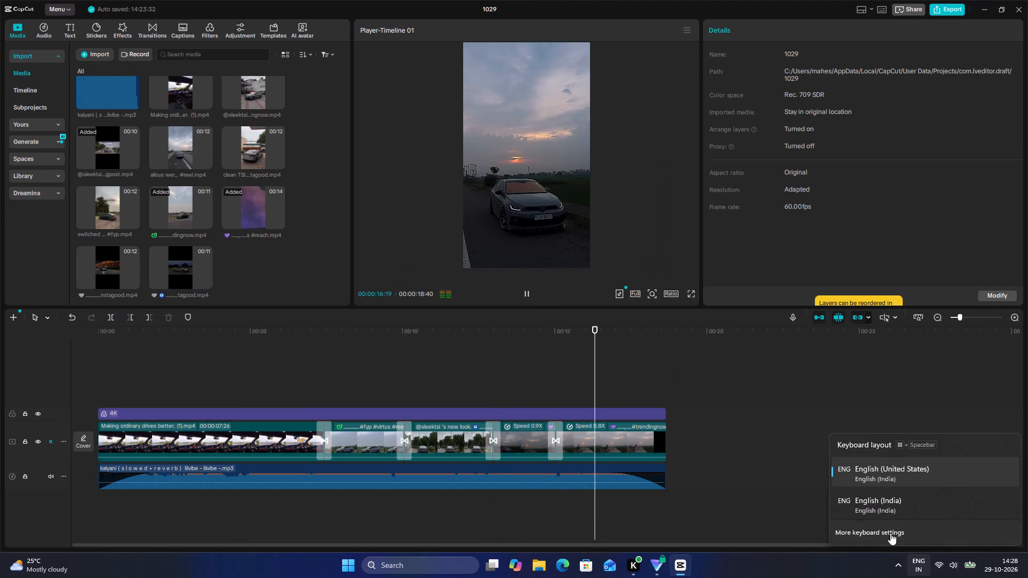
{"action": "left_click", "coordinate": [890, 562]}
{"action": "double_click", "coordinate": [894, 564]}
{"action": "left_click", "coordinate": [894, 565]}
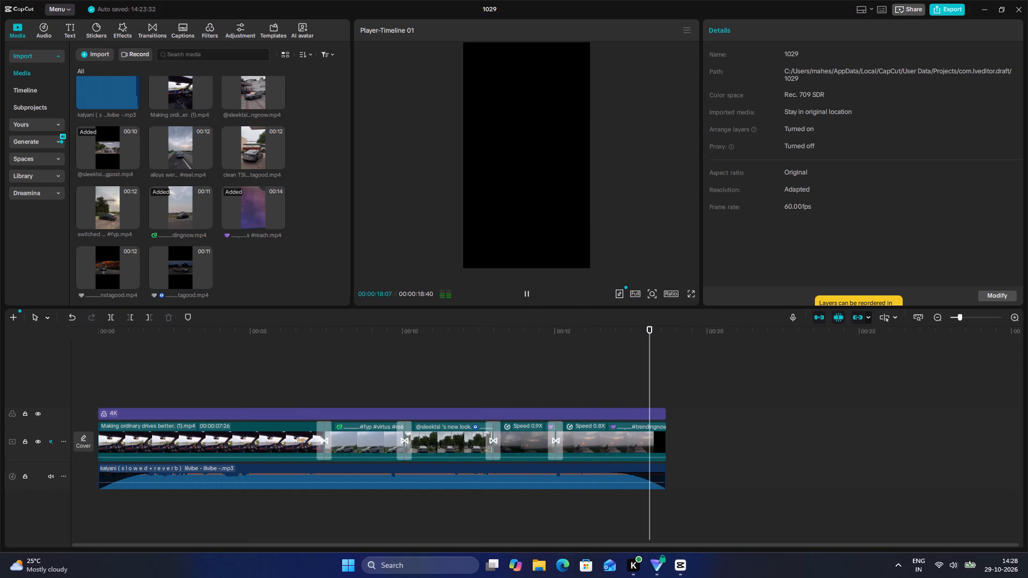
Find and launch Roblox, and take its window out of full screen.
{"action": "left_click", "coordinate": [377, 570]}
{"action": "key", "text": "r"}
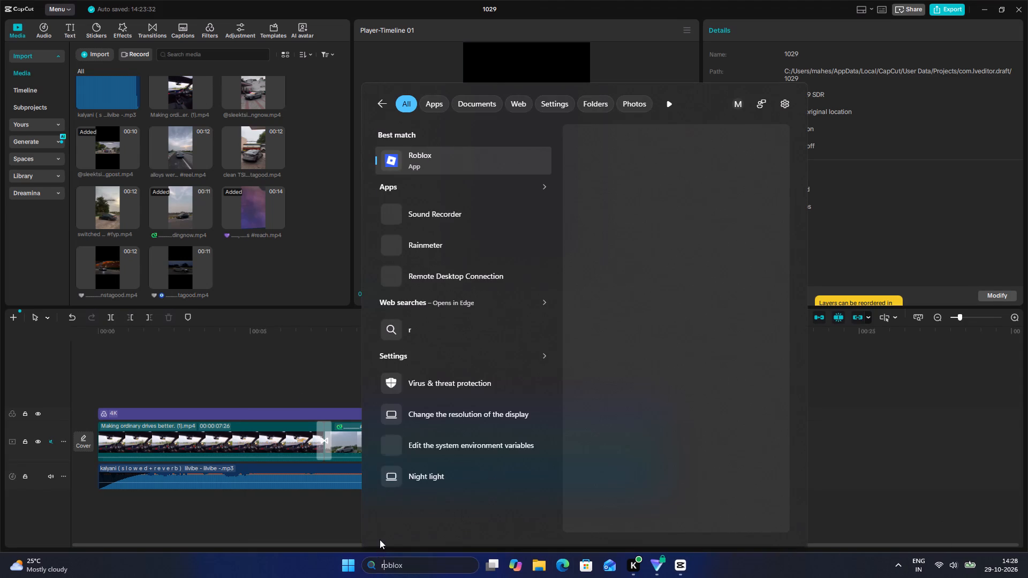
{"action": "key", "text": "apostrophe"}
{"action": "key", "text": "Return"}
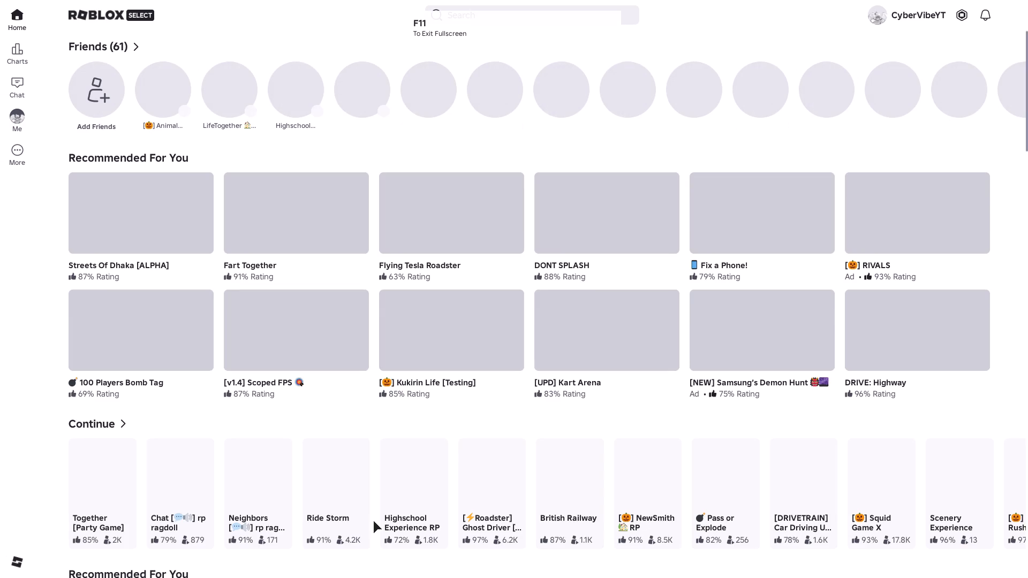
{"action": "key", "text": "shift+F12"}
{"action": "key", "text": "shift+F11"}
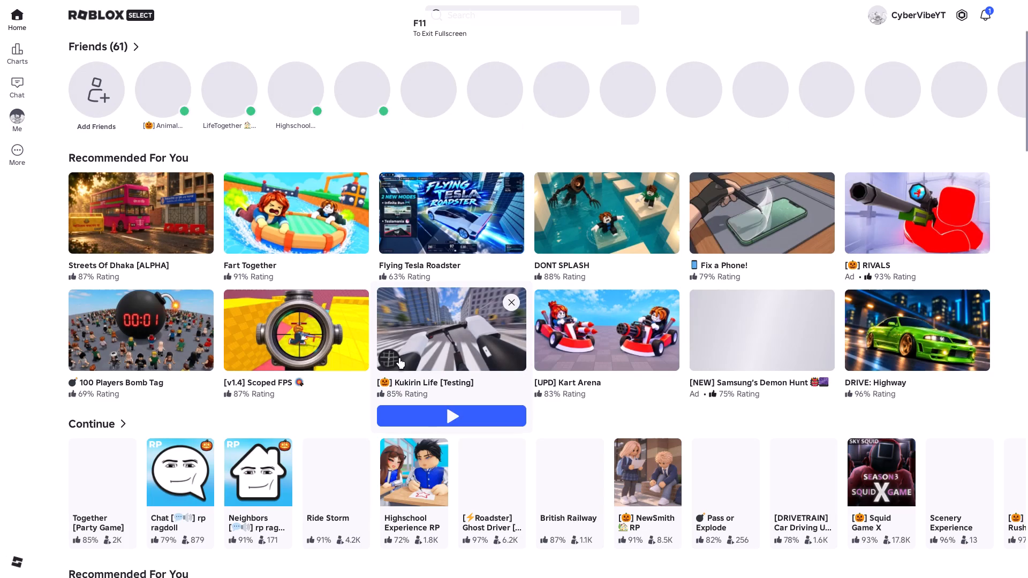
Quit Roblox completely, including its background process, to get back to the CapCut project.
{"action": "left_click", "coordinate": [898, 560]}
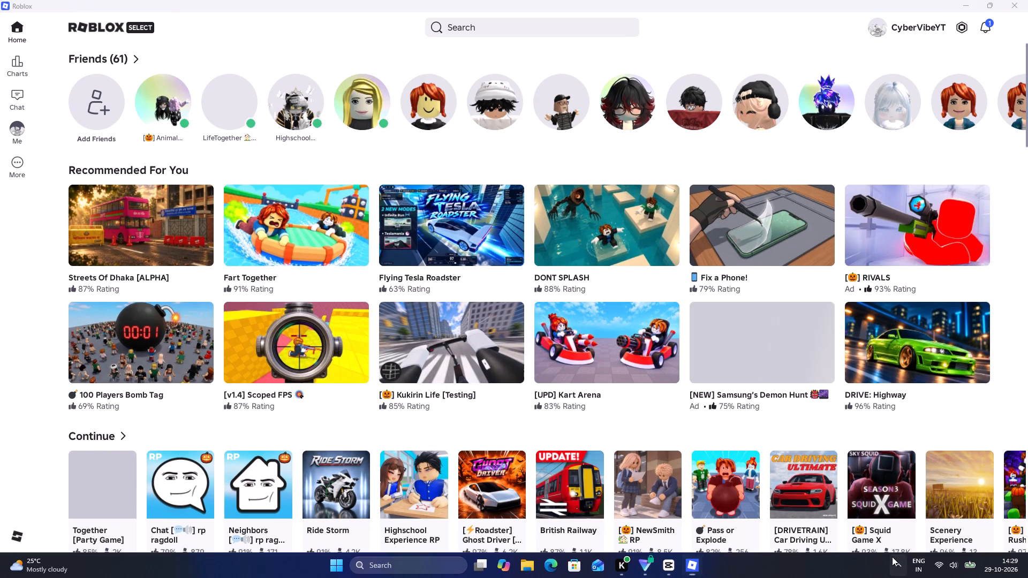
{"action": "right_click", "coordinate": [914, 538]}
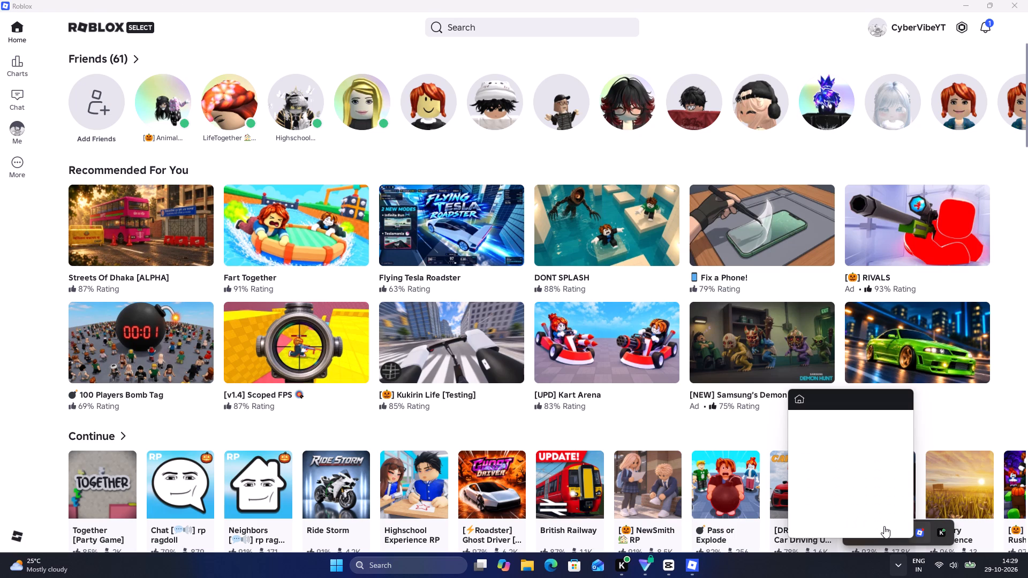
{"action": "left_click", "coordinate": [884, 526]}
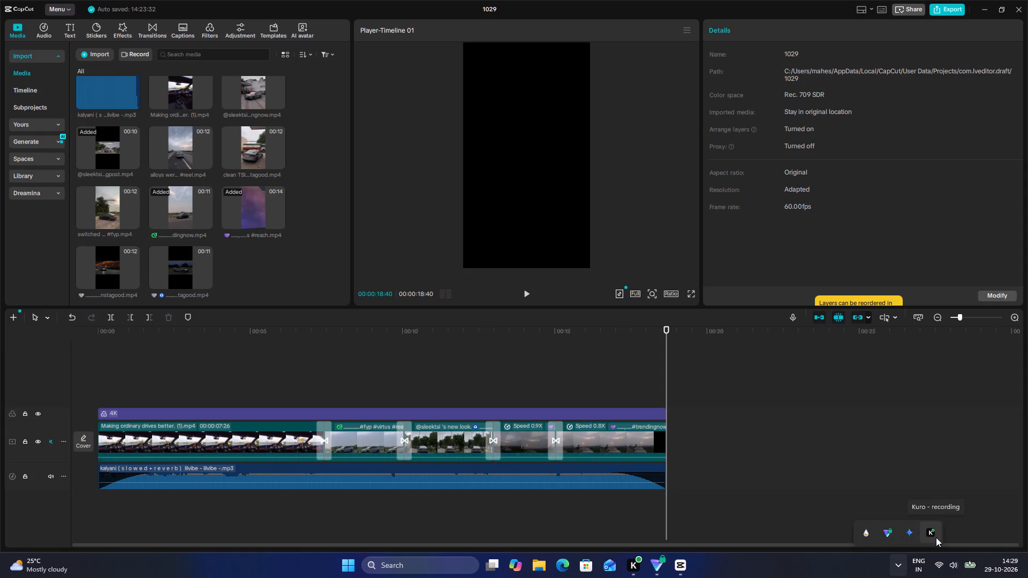
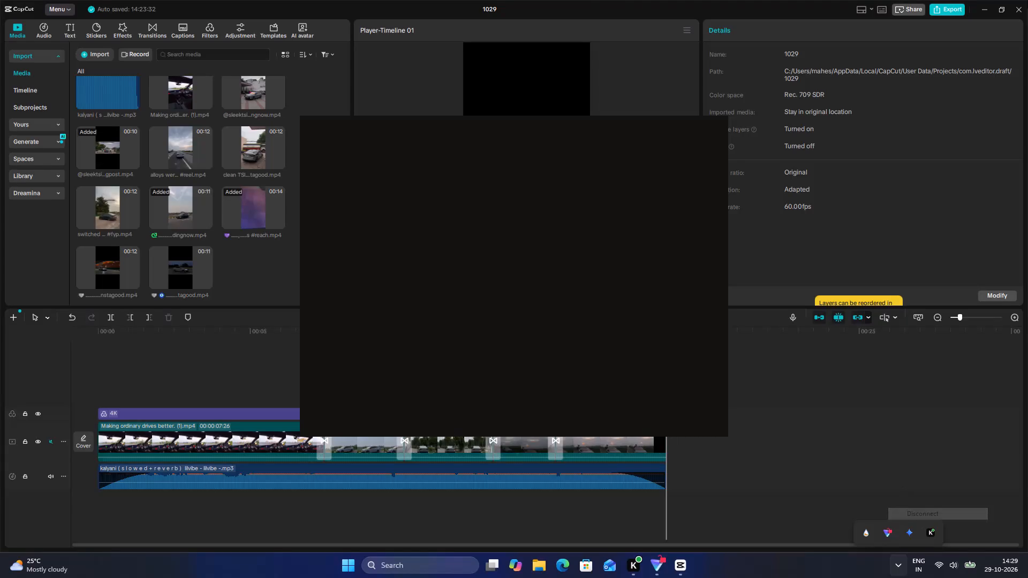
Close the Proton VPN window, and close the CapCut project 1029.
{"action": "left_click", "coordinate": [1027, 0]}
{"action": "left_click", "coordinate": [1020, 7]}
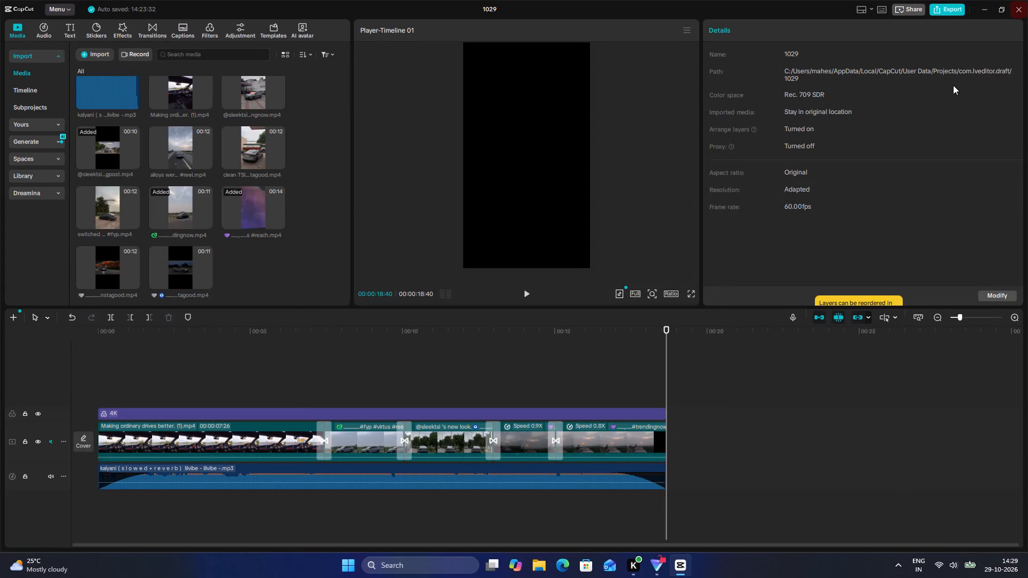